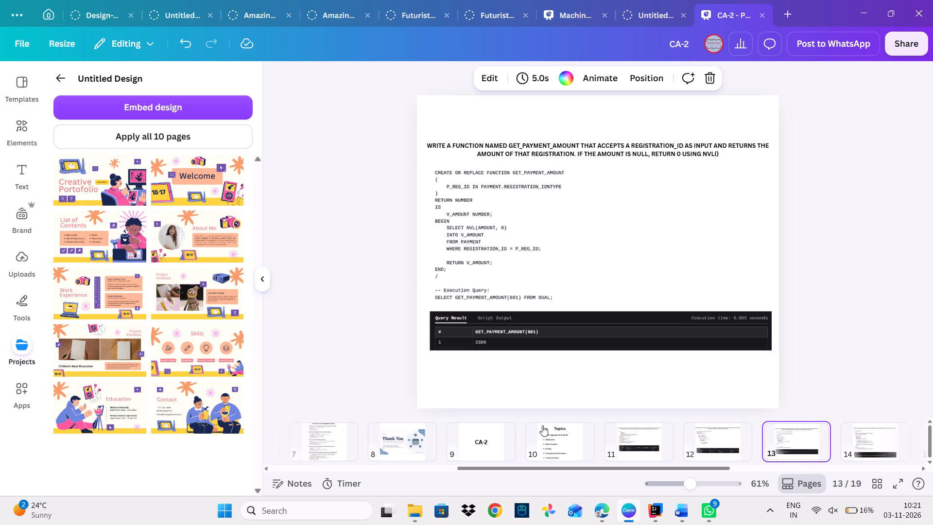
{"action": "left_click", "coordinate": [546, 434]}
{"action": "left_click", "coordinate": [478, 432]}
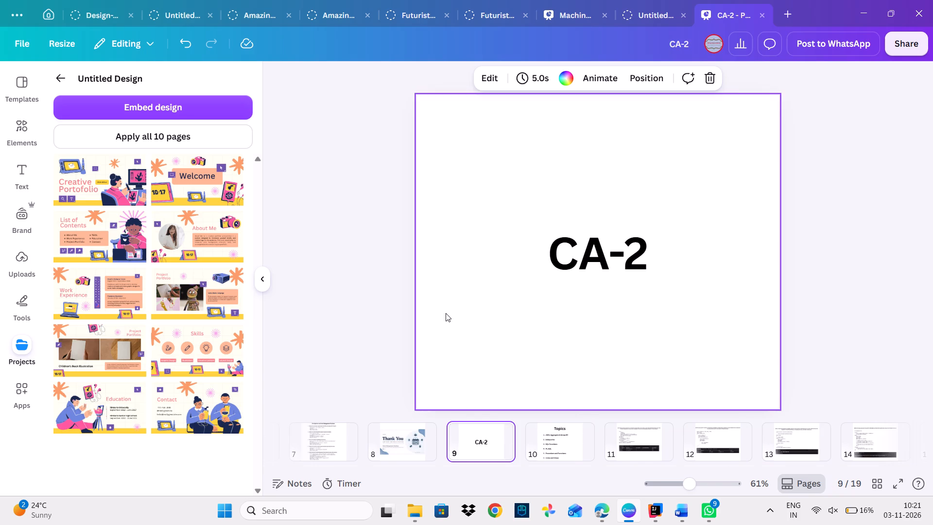
Add the Welcome template as a new page directly after the CA-2 title page.
{"action": "left_click", "coordinate": [446, 313]}
{"action": "left_click", "coordinate": [182, 176]}
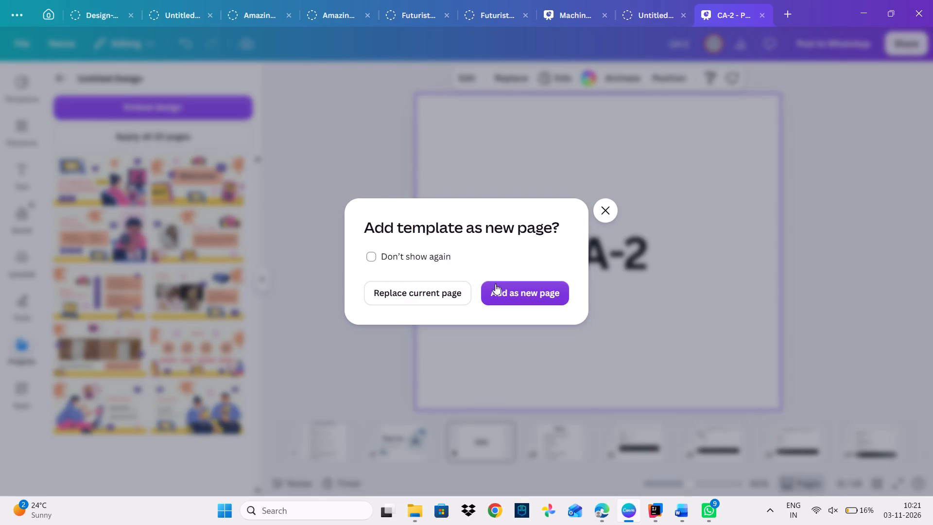
{"action": "left_click", "coordinate": [502, 291]}
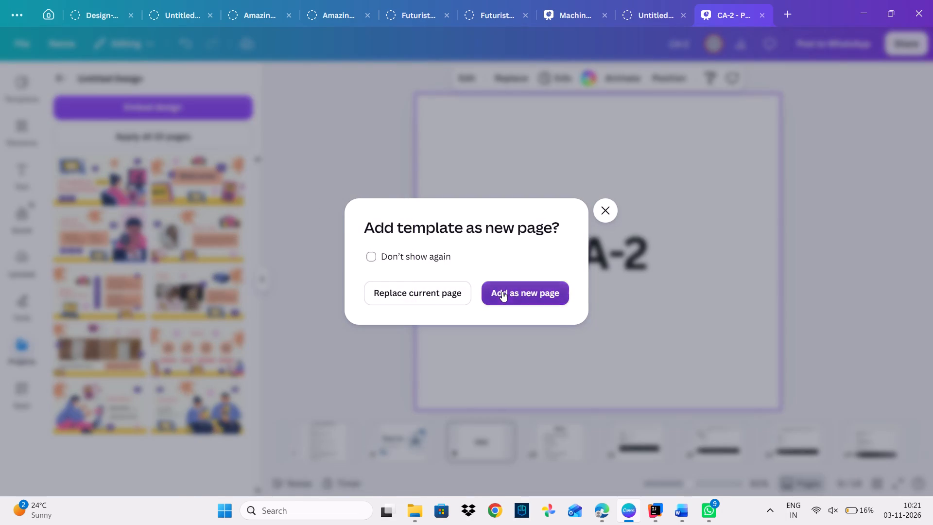
{"action": "left_click_drag", "start_coordinate": [528, 297], "coordinate": [525, 286]}
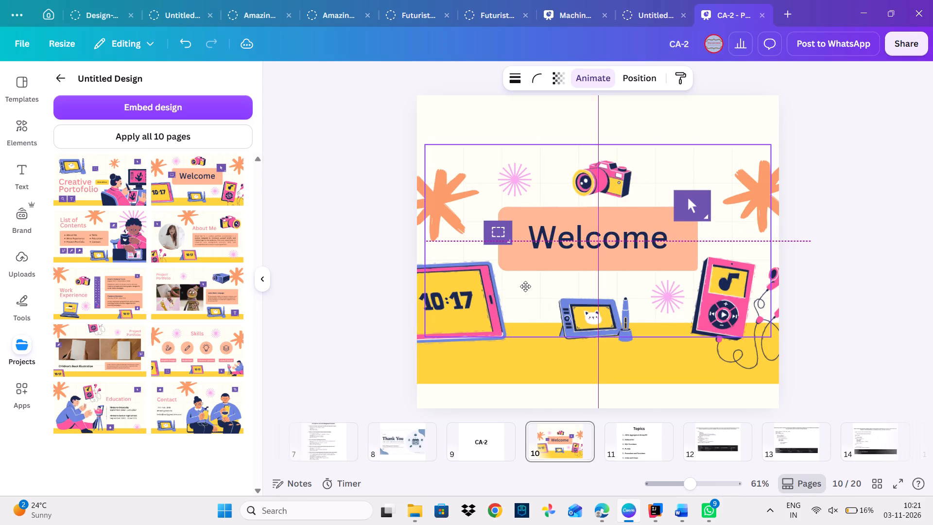
{"action": "left_click_drag", "start_coordinate": [525, 286], "coordinate": [527, 286]}
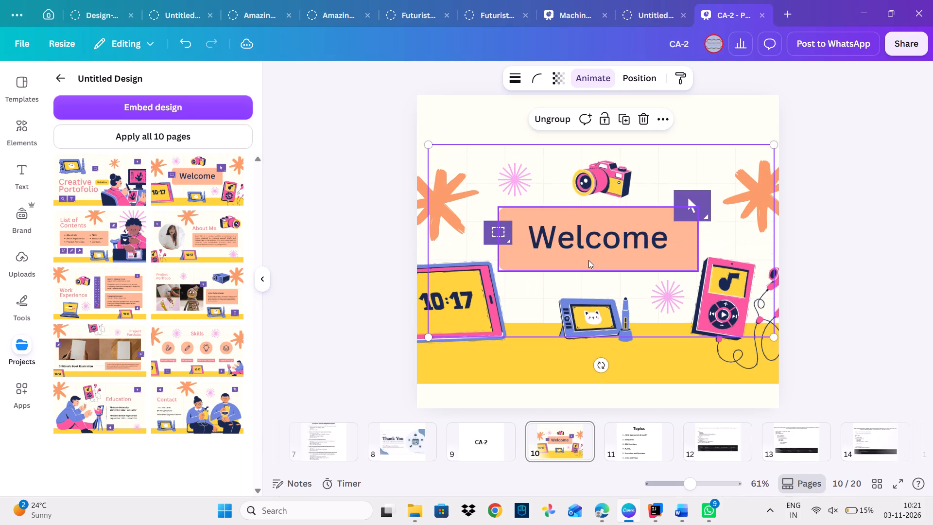
Delete the orange banner pieces behind the Welcome heading and the 10:17 tablet illustration from the new page.
{"action": "left_click", "coordinate": [591, 259]}
{"action": "key", "text": "BackSpace"}
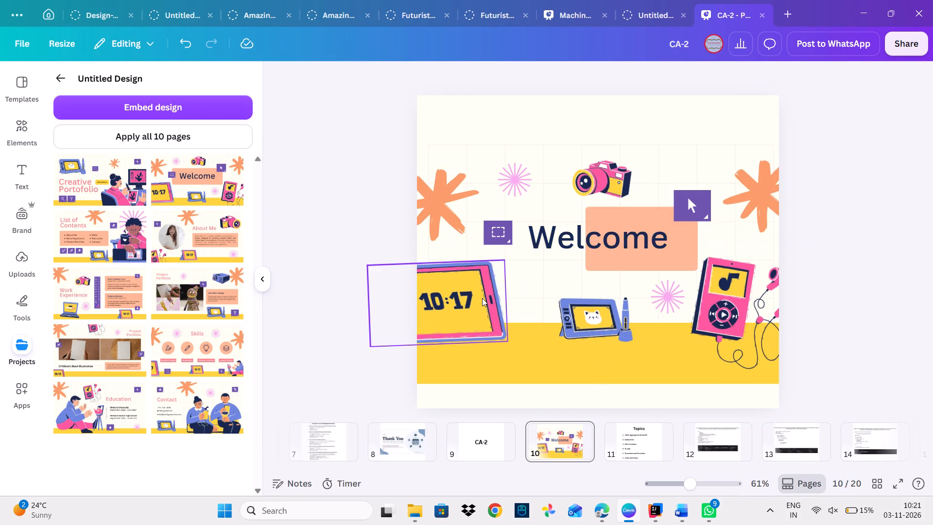
{"action": "left_click", "coordinate": [482, 298]}
{"action": "key", "text": "BackSpace"}
{"action": "left_click", "coordinate": [690, 245]}
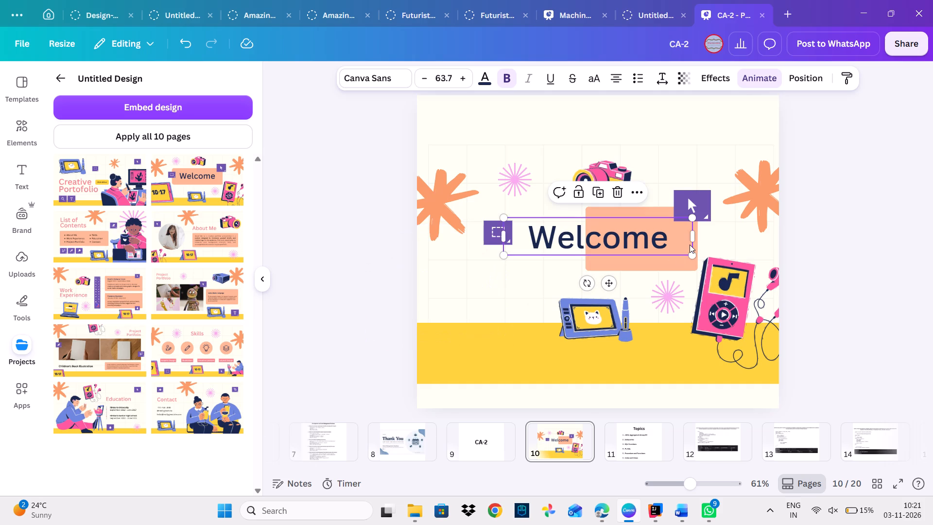
{"action": "left_click", "coordinate": [673, 261]}
{"action": "key", "text": "BackSpace"}
Copy the Welcome page's cream background and paste it onto the Topics page.
{"action": "left_click", "coordinate": [680, 121]}
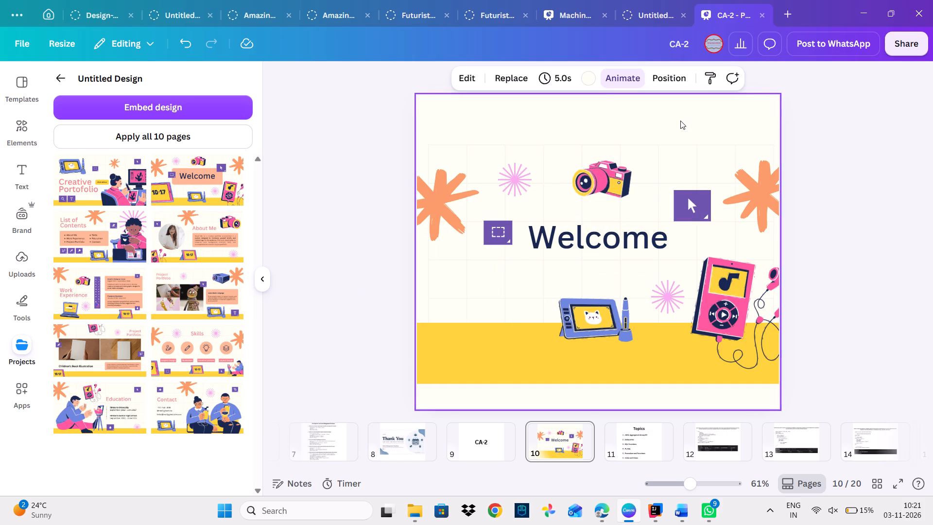
{"action": "key", "text": "ctrl+c"}
{"action": "left_click", "coordinate": [628, 423]}
{"action": "left_click", "coordinate": [448, 126]}
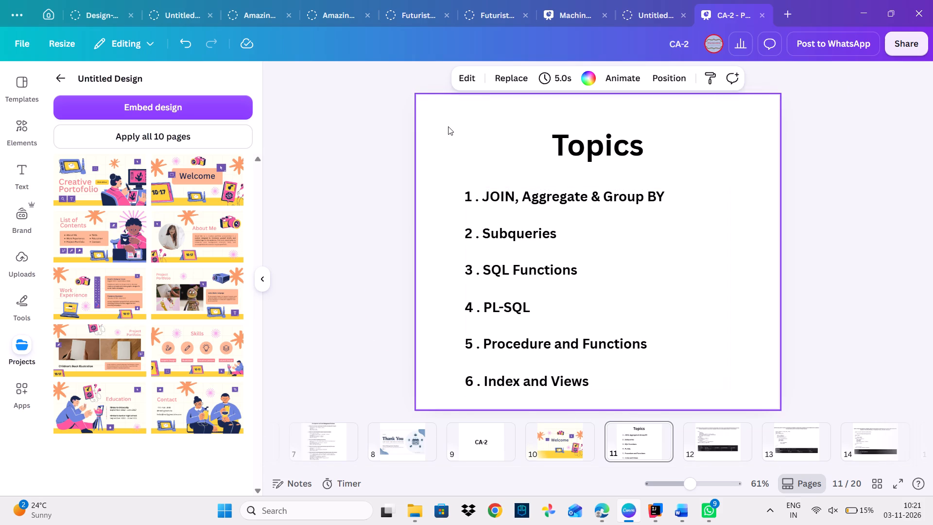
{"action": "key", "text": "ctrl+v"}
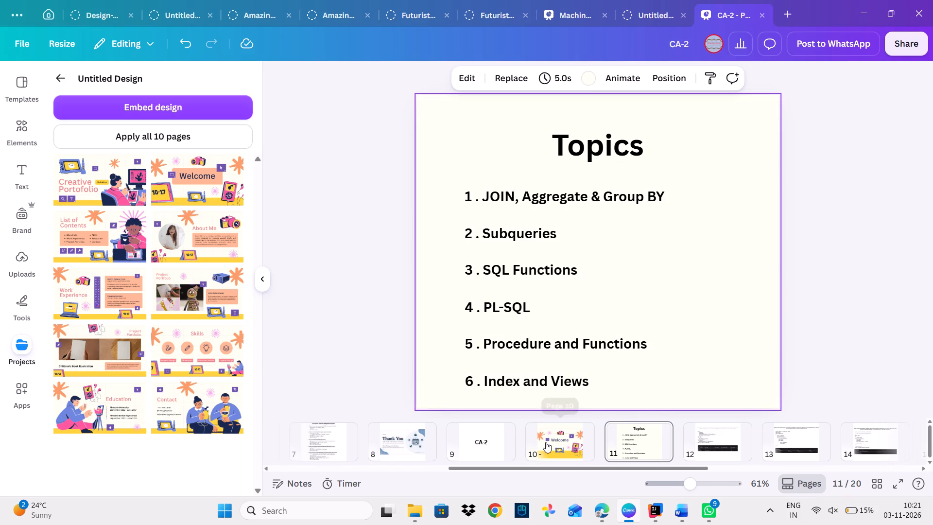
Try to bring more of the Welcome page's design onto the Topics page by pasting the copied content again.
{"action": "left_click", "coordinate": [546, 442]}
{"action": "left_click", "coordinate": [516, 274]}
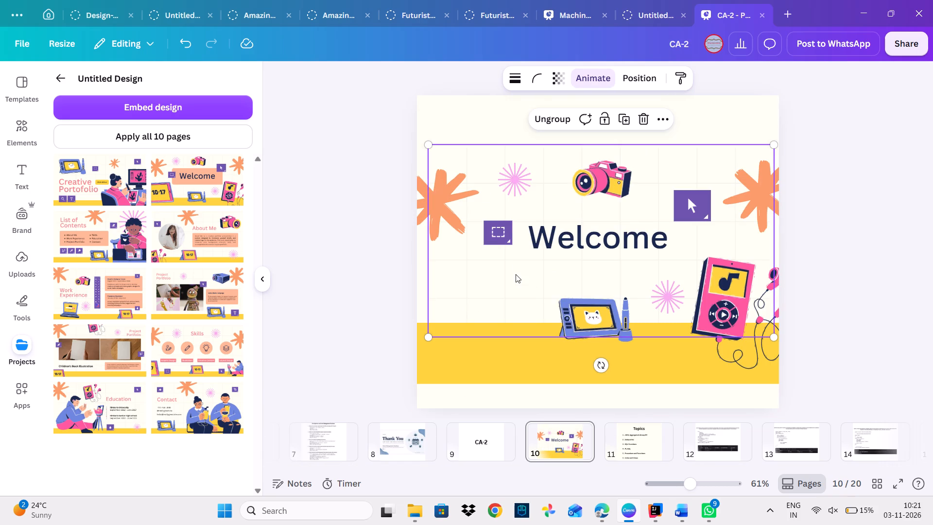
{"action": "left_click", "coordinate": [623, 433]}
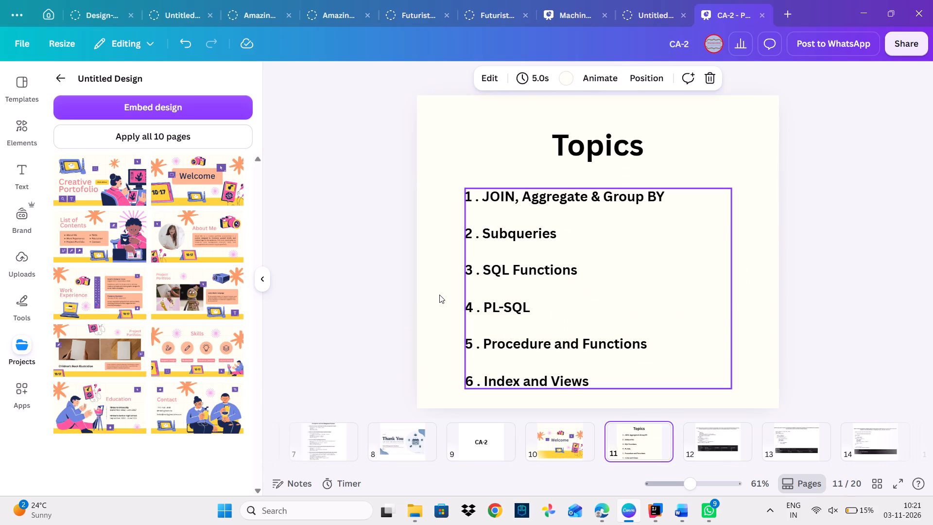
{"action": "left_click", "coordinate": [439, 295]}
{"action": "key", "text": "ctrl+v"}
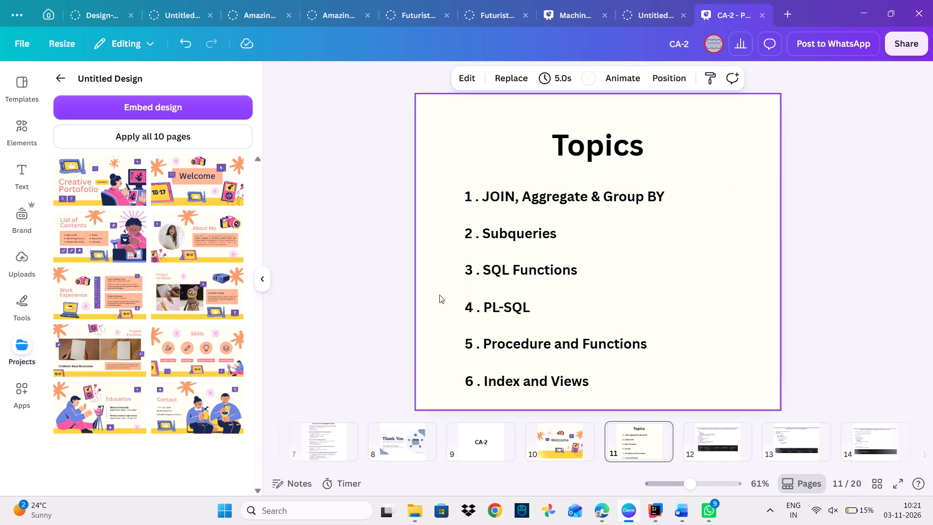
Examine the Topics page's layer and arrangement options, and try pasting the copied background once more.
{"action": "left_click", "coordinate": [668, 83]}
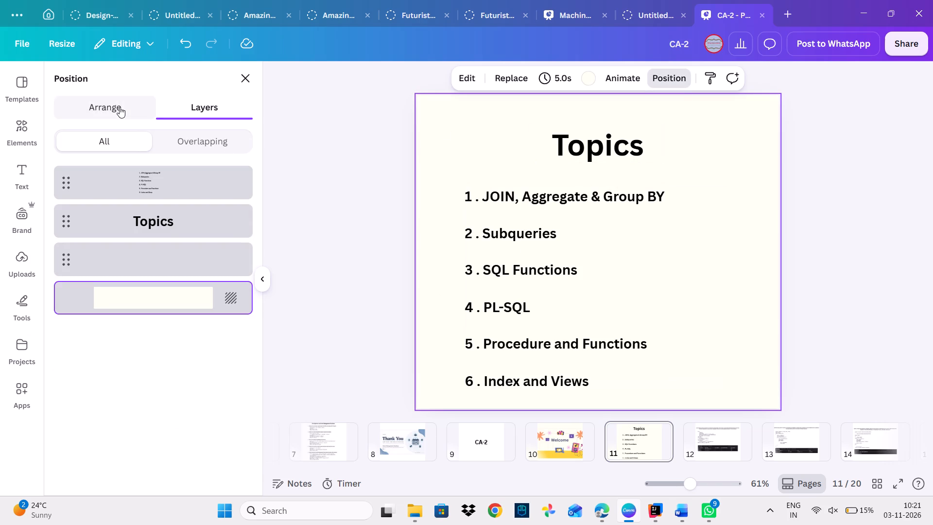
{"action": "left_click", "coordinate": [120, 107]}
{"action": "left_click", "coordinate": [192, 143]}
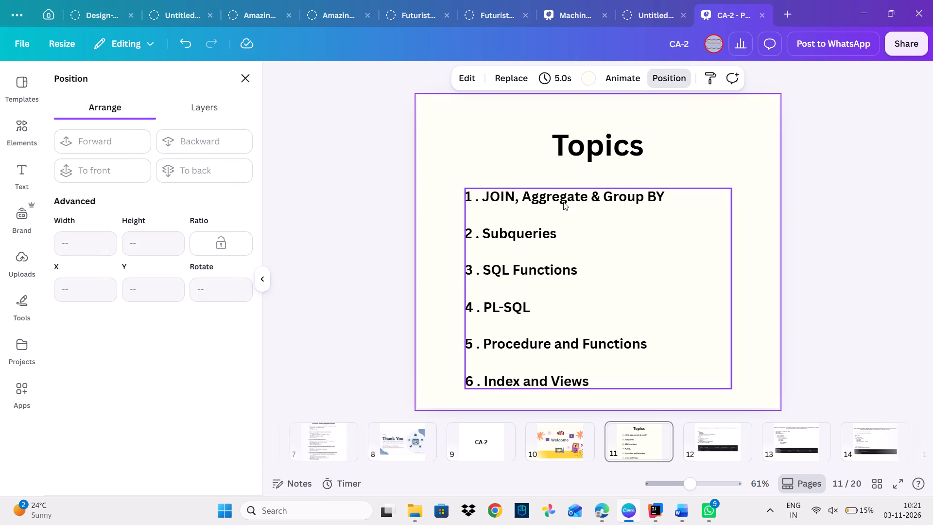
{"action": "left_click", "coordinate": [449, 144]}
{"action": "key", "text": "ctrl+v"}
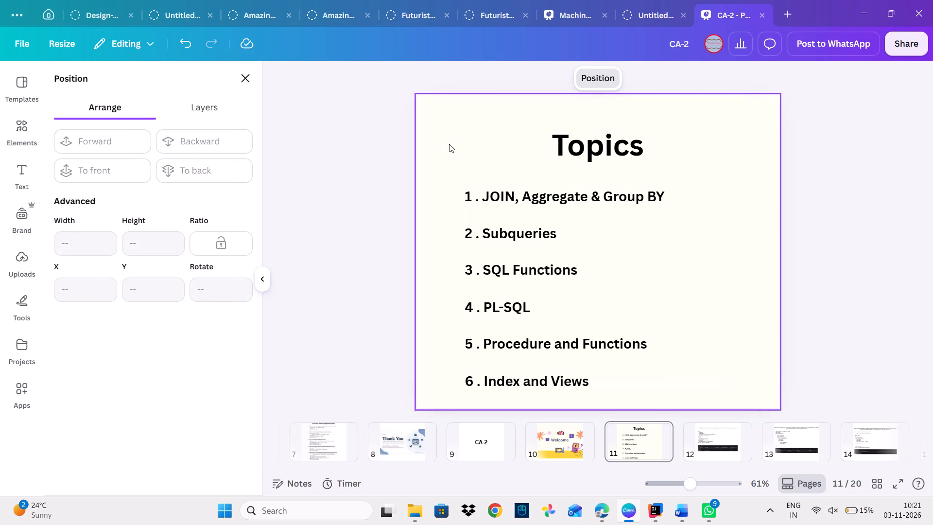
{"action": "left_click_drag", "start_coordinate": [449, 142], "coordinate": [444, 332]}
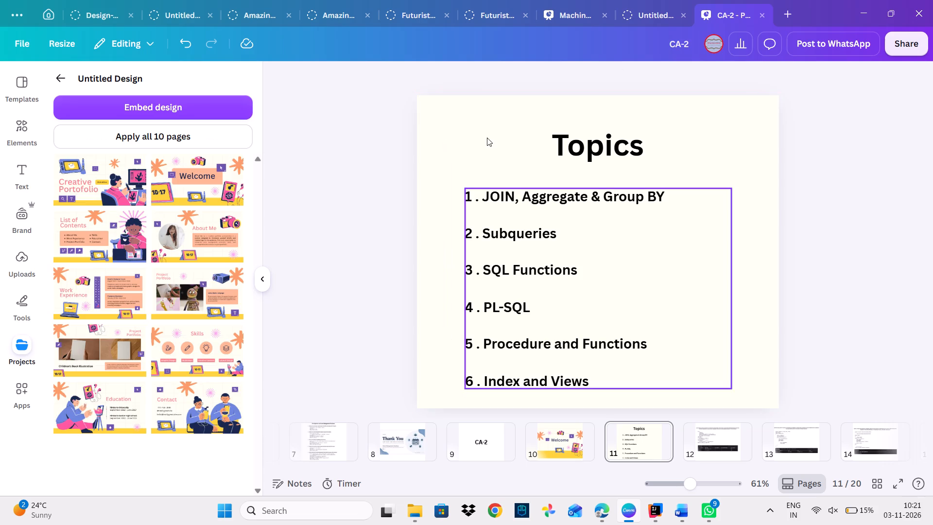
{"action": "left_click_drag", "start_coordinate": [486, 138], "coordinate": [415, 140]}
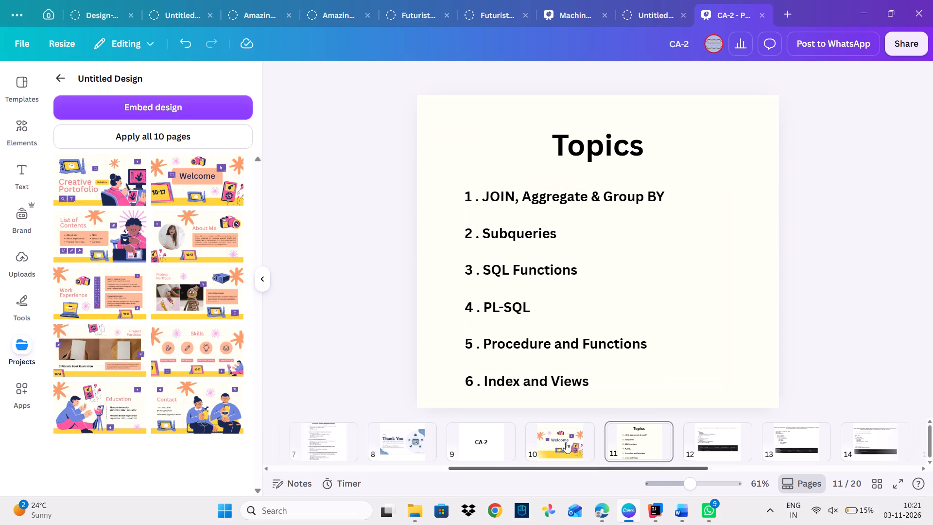
Shift the faint background grid on the Welcome page slightly down and to the left.
{"action": "left_click", "coordinate": [563, 439]}
{"action": "left_click", "coordinate": [456, 315]}
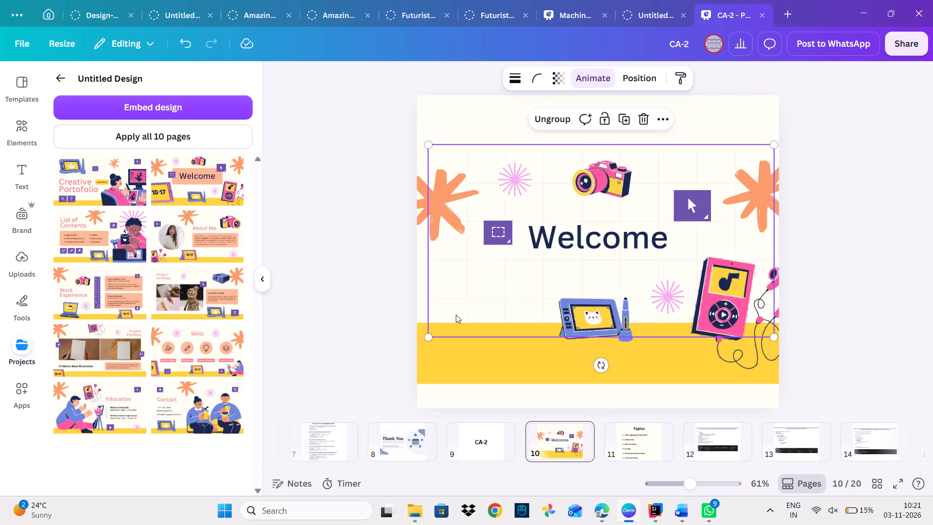
{"action": "left_click_drag", "start_coordinate": [492, 286], "coordinate": [493, 293]}
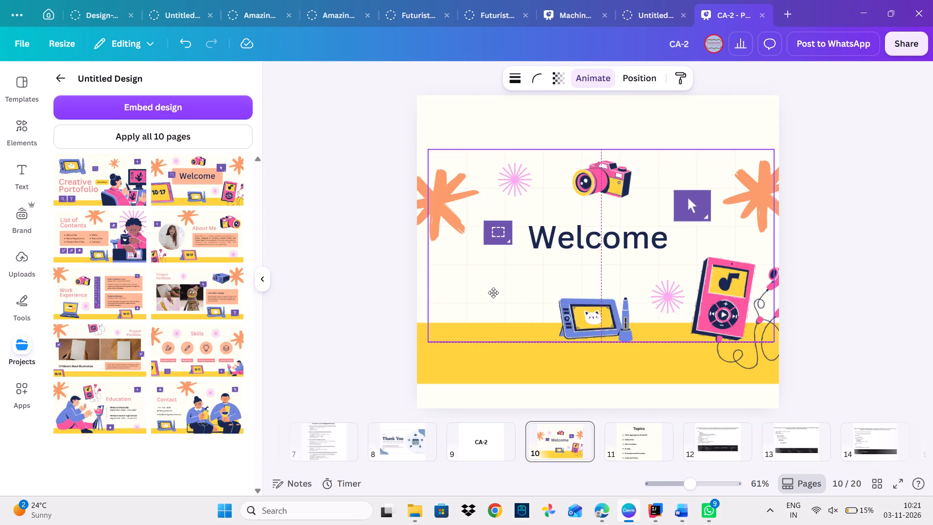
{"action": "left_click_drag", "start_coordinate": [493, 293], "coordinate": [489, 293]}
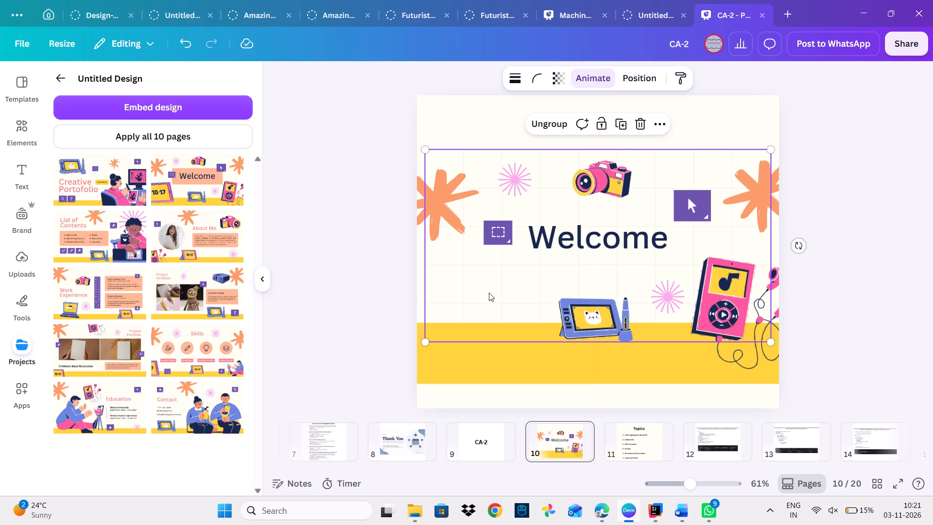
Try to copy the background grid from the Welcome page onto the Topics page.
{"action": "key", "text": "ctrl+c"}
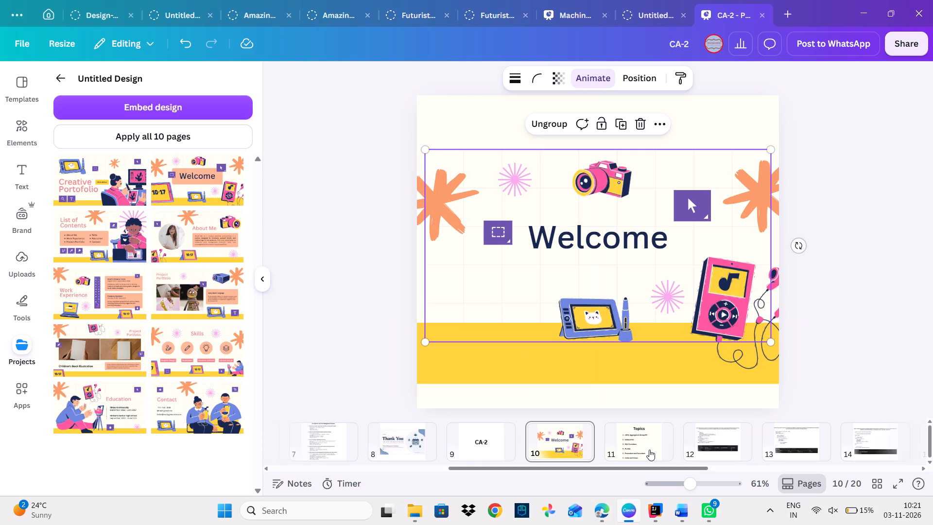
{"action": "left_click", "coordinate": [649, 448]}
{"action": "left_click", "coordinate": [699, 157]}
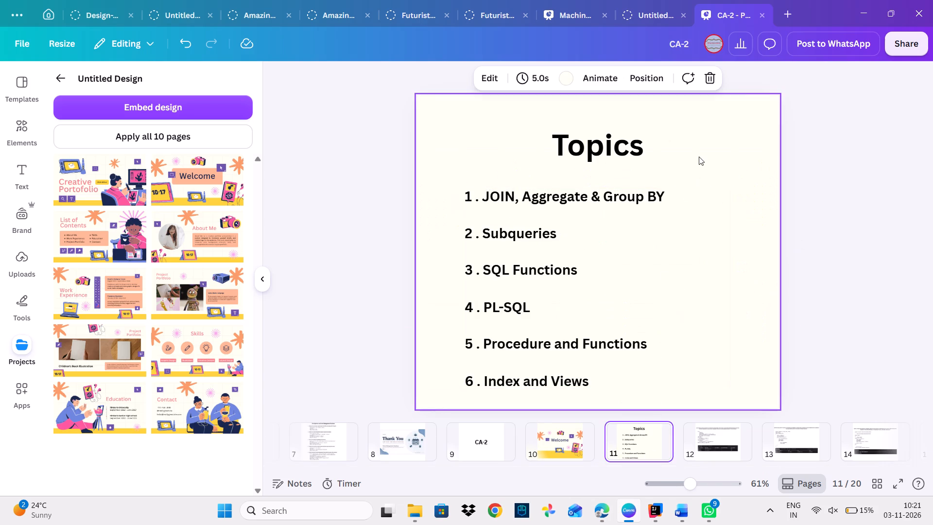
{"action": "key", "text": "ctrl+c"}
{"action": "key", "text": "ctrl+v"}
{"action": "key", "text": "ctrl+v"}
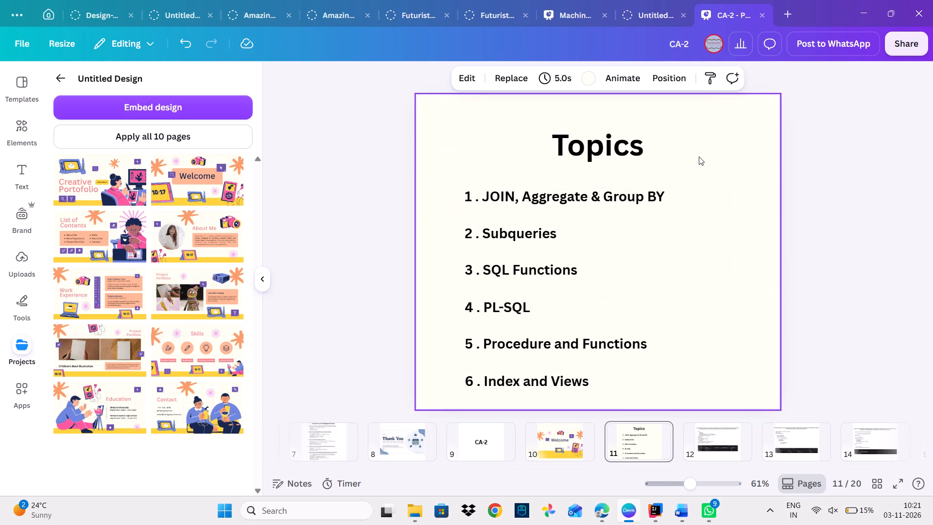
Copy the faint background grid group from the Welcome page and paste it onto the Topics page.
{"action": "left_click", "coordinate": [564, 438]}
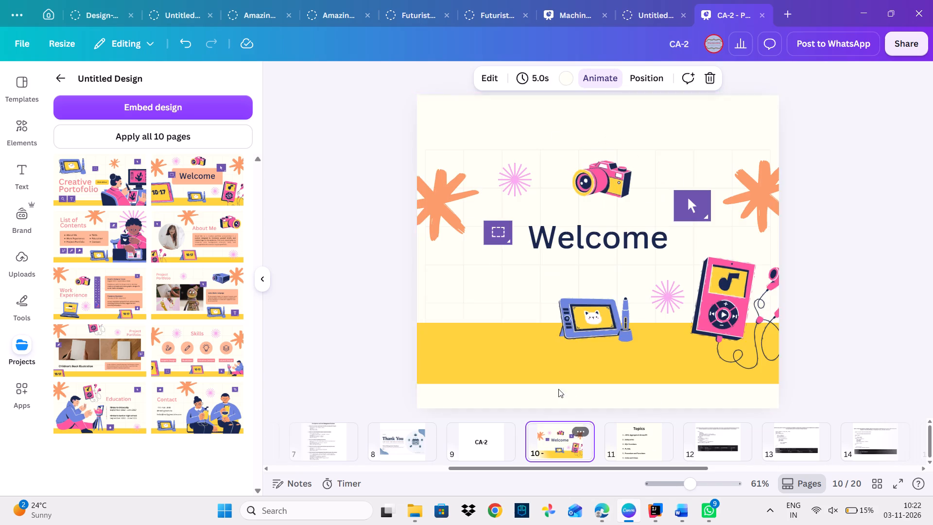
{"action": "left_click", "coordinate": [592, 163]}
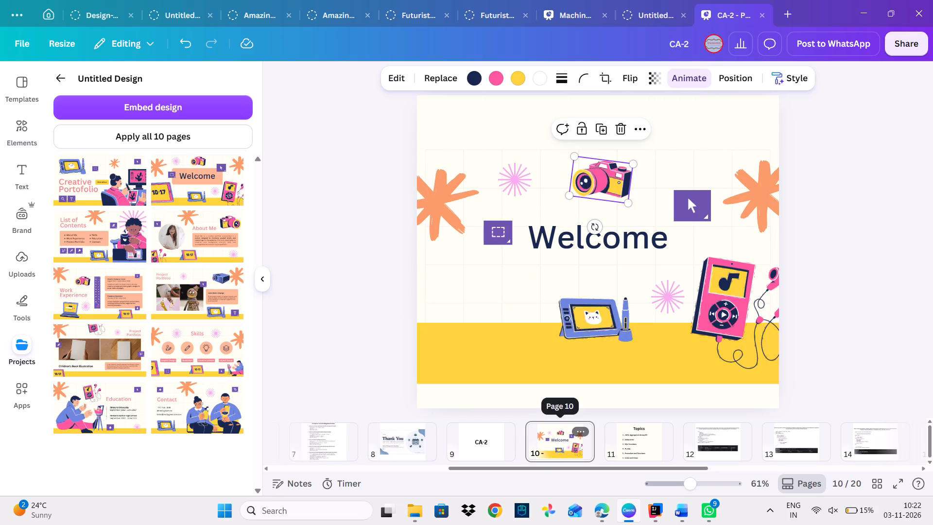
{"action": "left_click", "coordinate": [609, 357]}
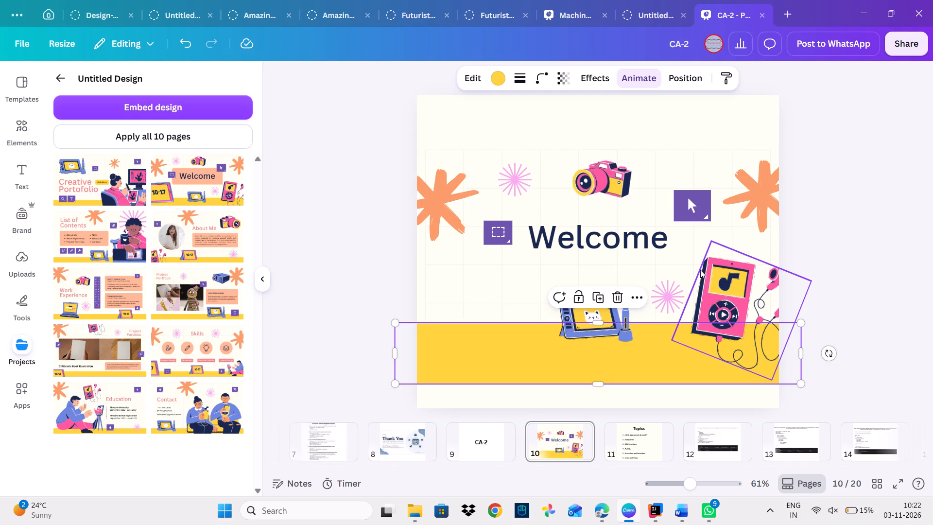
{"action": "left_click", "coordinate": [754, 202]}
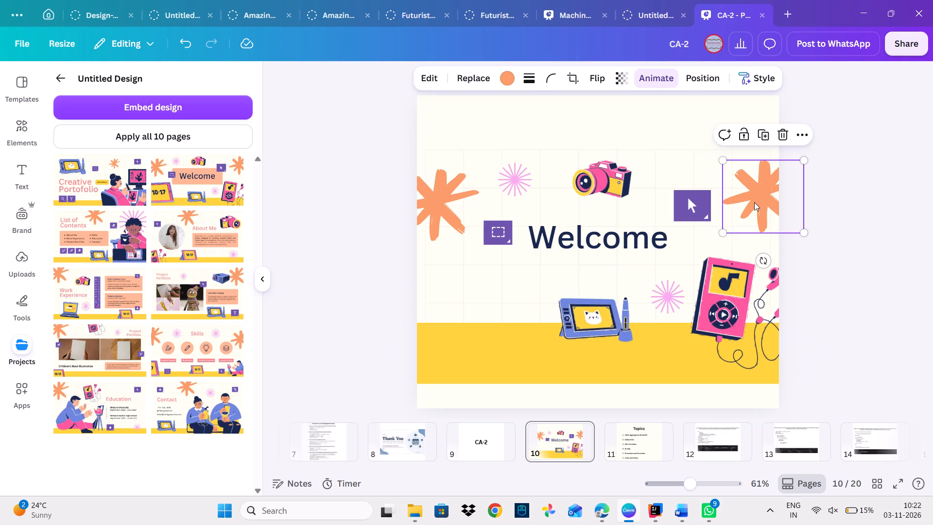
{"action": "left_click", "coordinate": [685, 159]}
{"action": "right_click", "coordinate": [685, 159]}
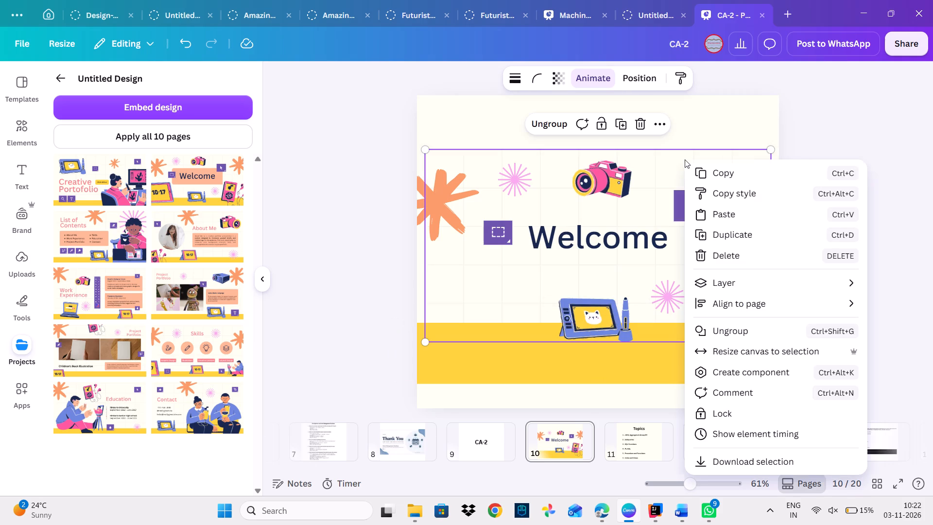
{"action": "left_click", "coordinate": [718, 178]}
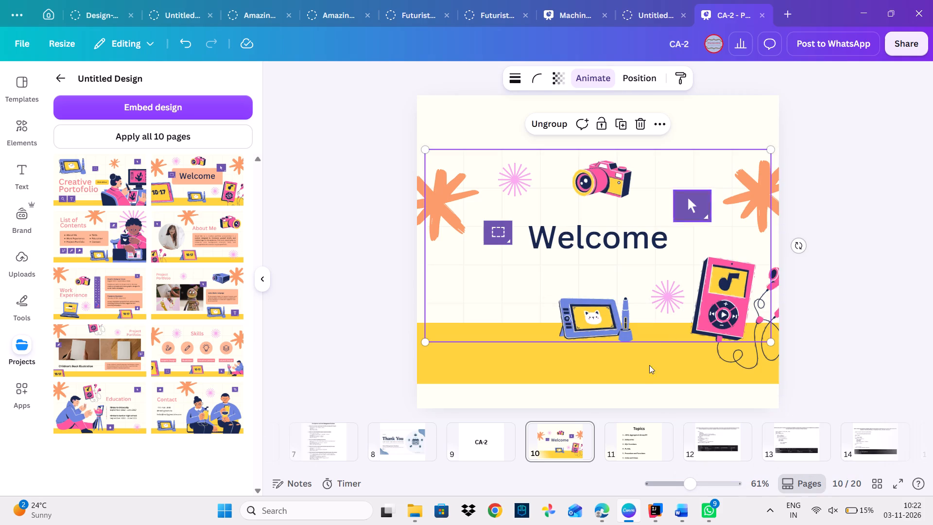
{"action": "left_click", "coordinate": [625, 451]}
{"action": "left_click", "coordinate": [480, 150]}
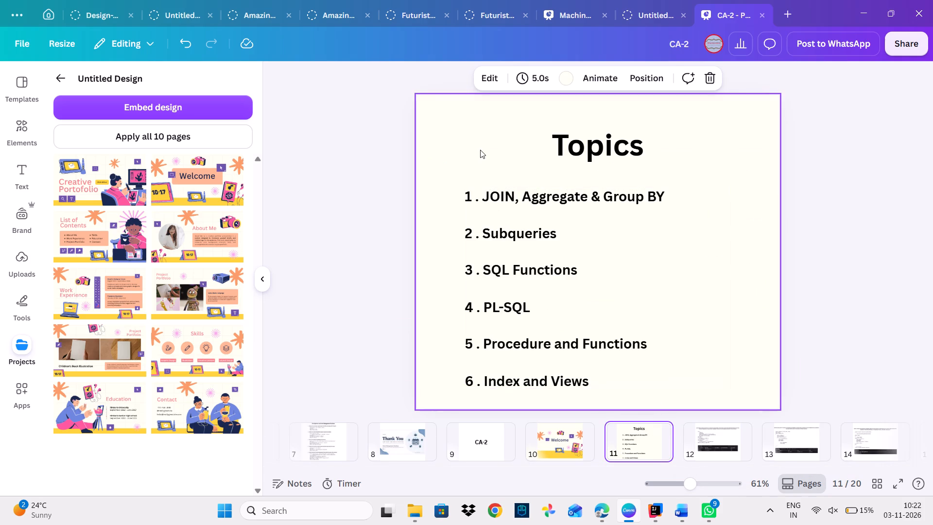
{"action": "right_click", "coordinate": [480, 150]}
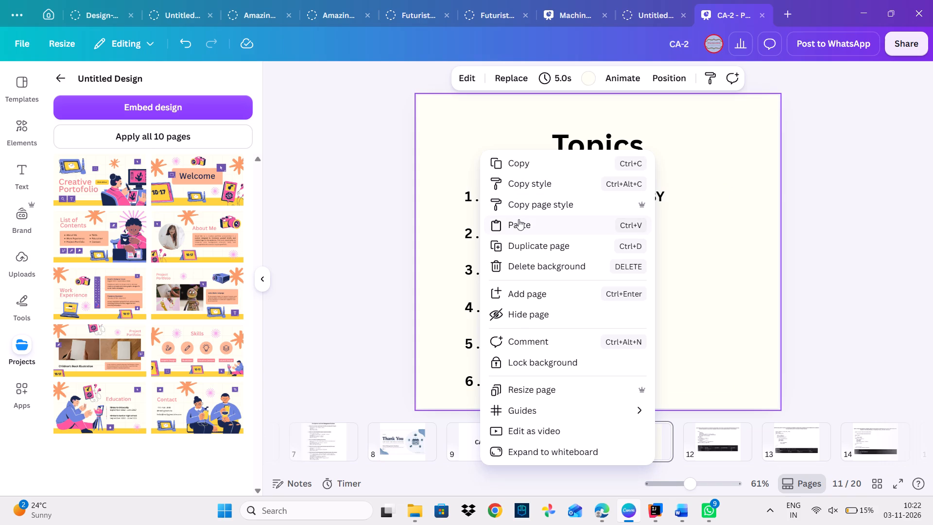
{"action": "left_click", "coordinate": [518, 219]}
{"action": "left_click", "coordinate": [881, 103]}
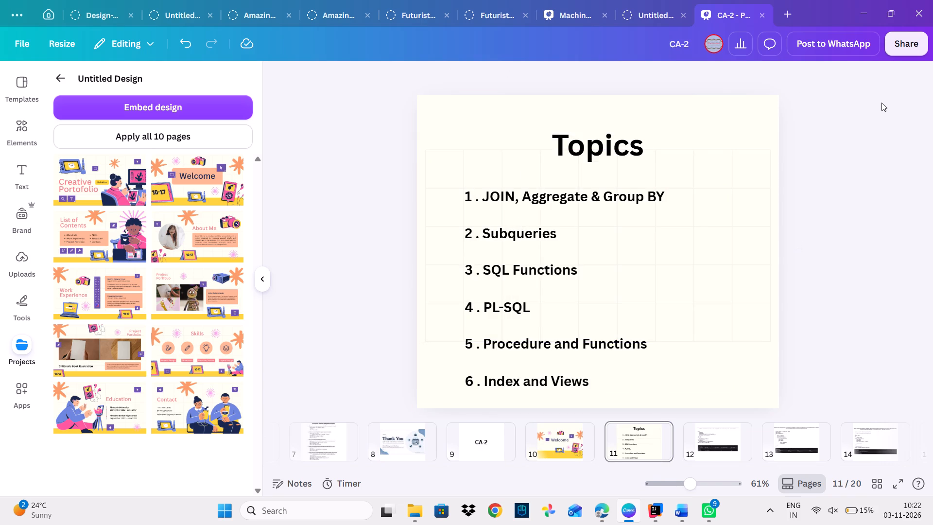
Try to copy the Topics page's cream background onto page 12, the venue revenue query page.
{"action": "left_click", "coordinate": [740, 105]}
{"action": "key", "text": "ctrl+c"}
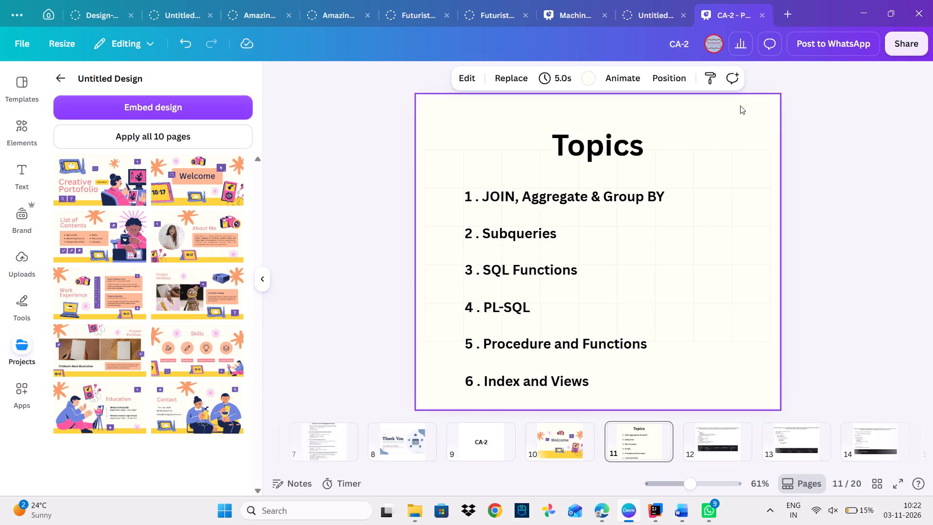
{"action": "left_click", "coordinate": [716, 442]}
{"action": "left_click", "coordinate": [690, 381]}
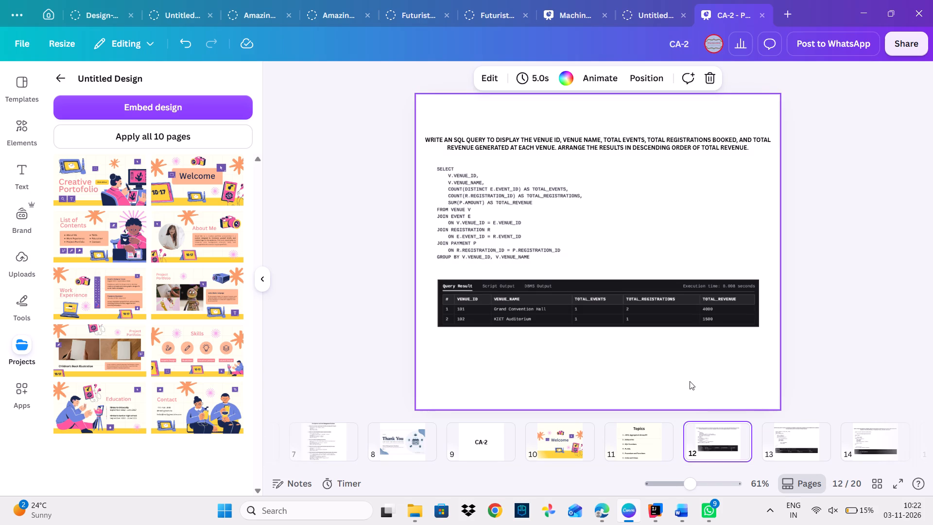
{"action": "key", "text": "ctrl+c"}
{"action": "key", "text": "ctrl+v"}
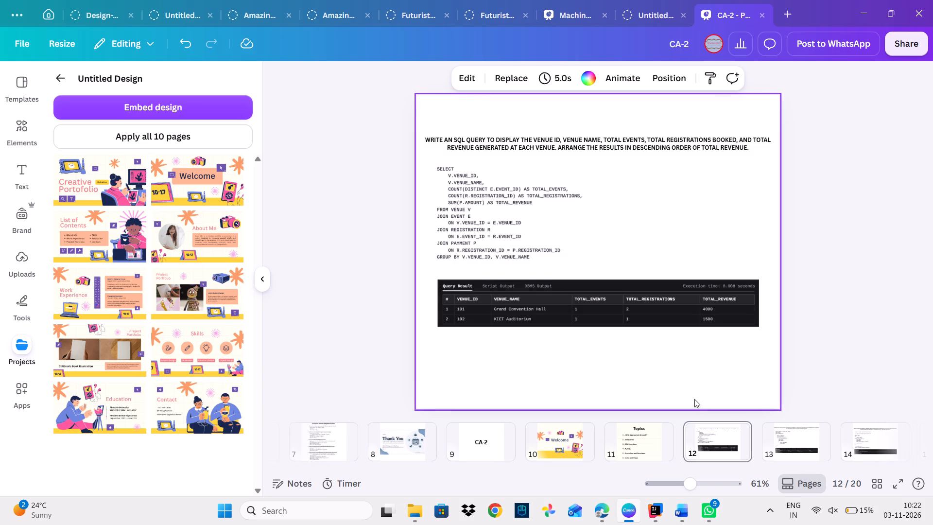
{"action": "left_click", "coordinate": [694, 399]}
Copy the Topics page's cream background and paste it onto page 12, the venue revenue query.
{"action": "left_click", "coordinate": [638, 442]}
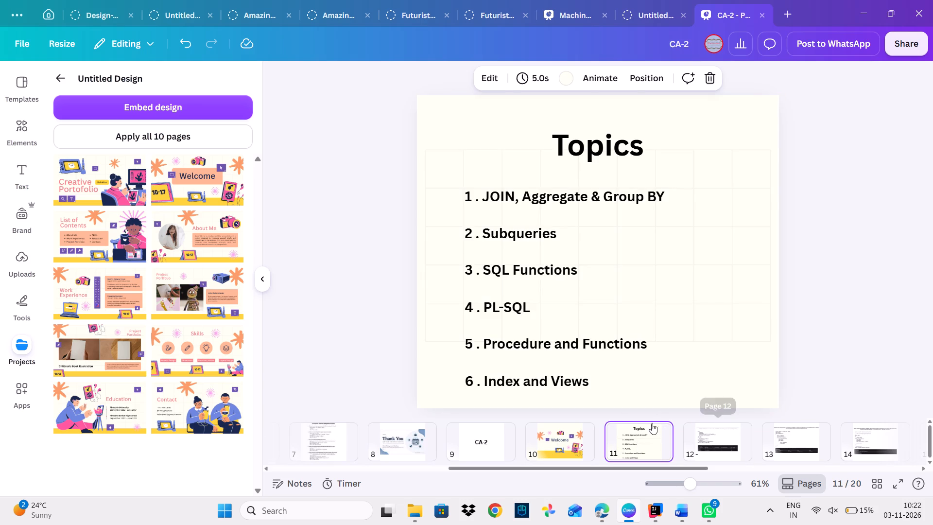
{"action": "left_click", "coordinate": [684, 350]}
{"action": "left_click", "coordinate": [760, 364]}
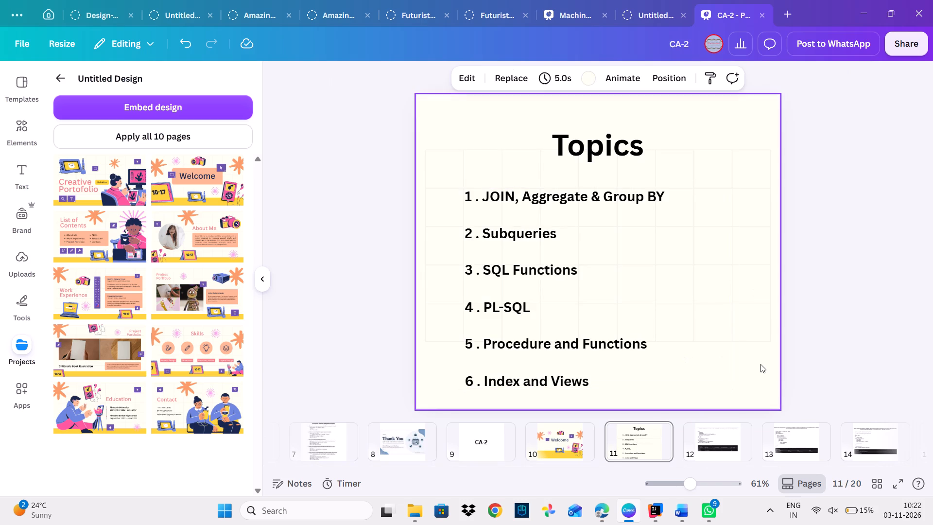
{"action": "key", "text": "ctrl+c"}
{"action": "left_click_drag", "start_coordinate": [718, 447], "coordinate": [754, 386]}
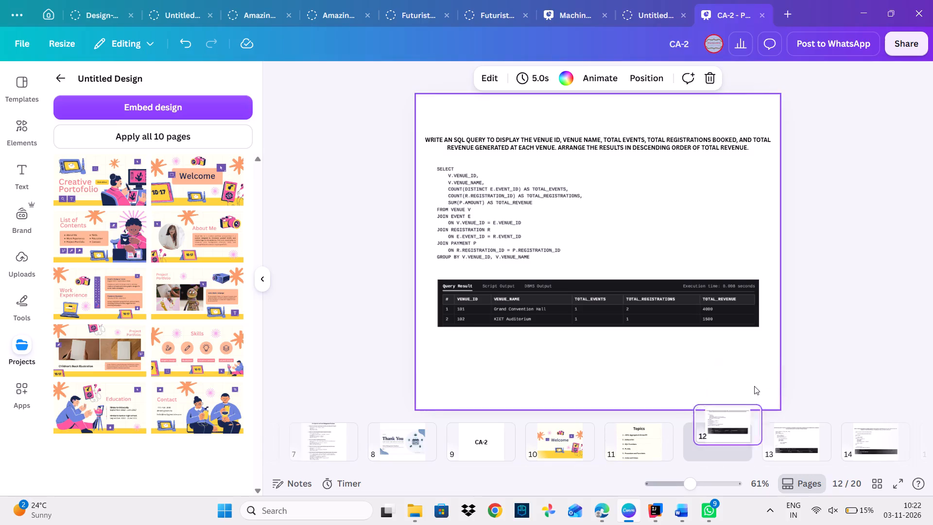
{"action": "left_click", "coordinate": [721, 380]}
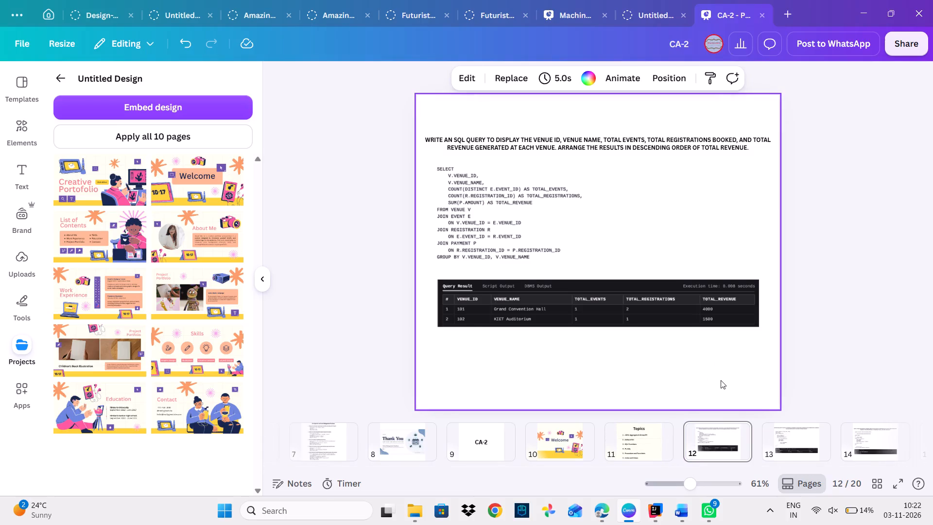
{"action": "key", "text": "ctrl+v"}
Paste the copied cream background onto pages 13, 14 and 15.
{"action": "left_click", "coordinate": [800, 448]}
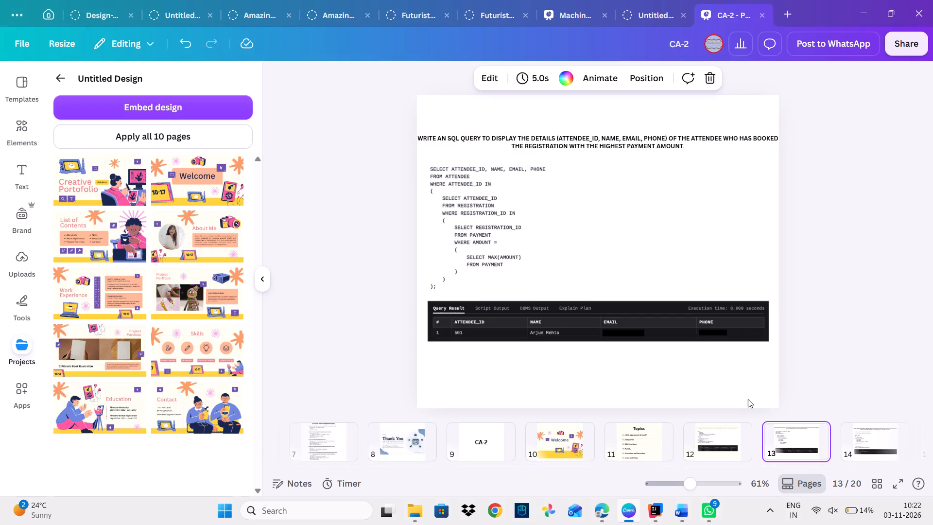
{"action": "left_click", "coordinate": [748, 399]}
{"action": "key", "text": "ctrl+v"}
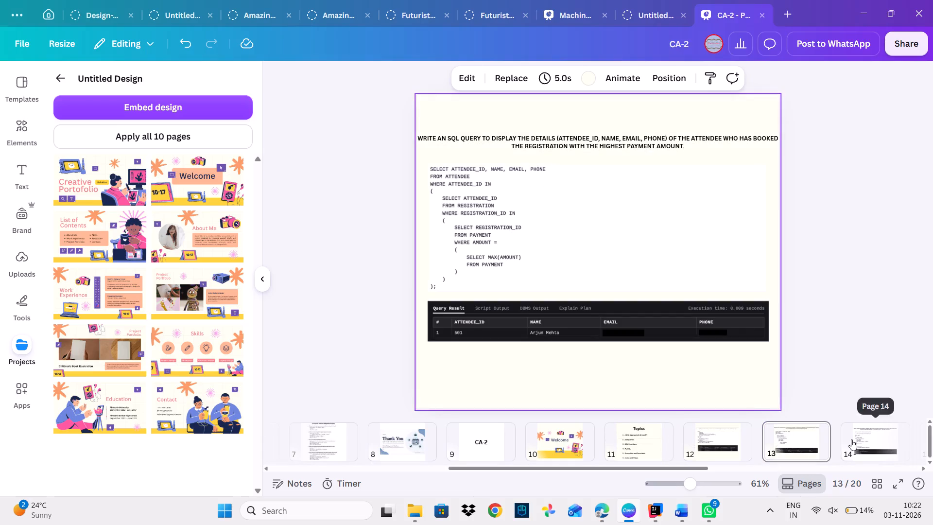
{"action": "left_click", "coordinate": [851, 439]}
{"action": "left_click", "coordinate": [734, 351]}
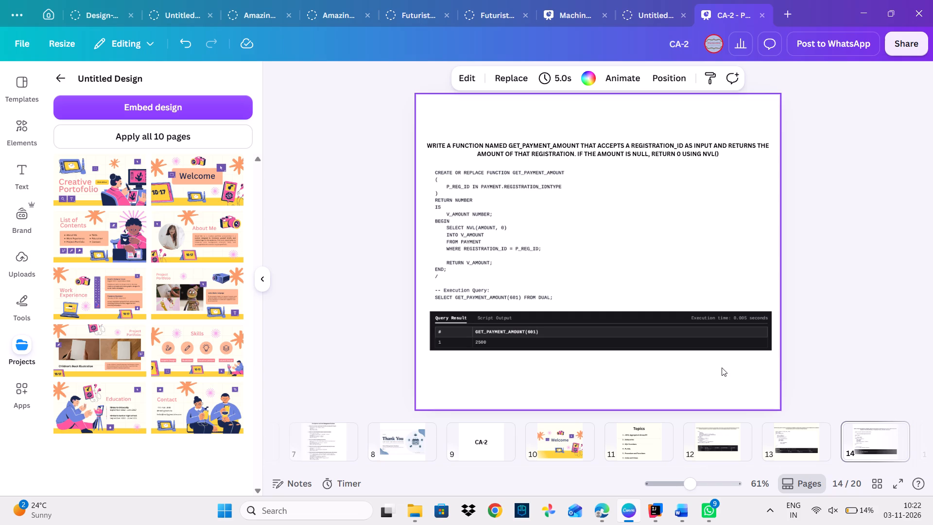
{"action": "key", "text": "ctrl+v"}
{"action": "scroll", "coordinate": [872, 429], "scroll_direction": "left", "scroll_amount": 2}
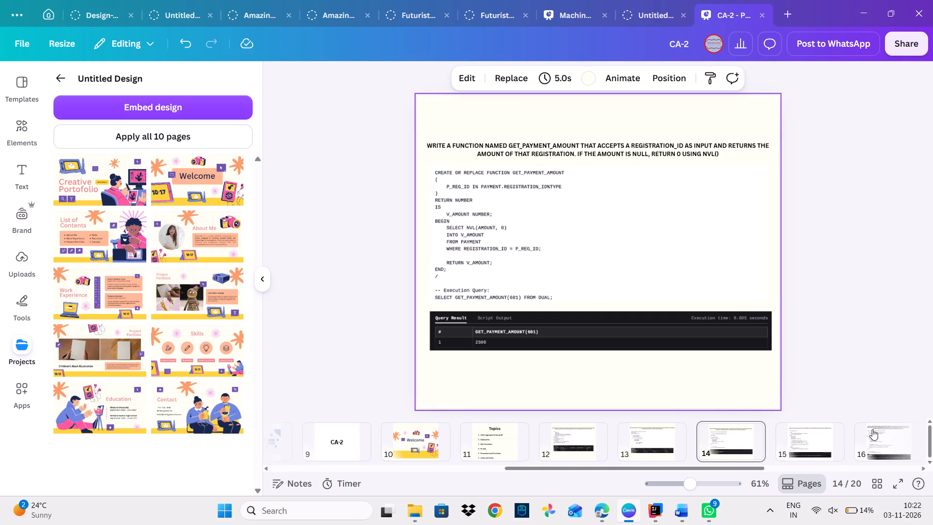
{"action": "left_click", "coordinate": [815, 435]}
{"action": "left_click", "coordinate": [687, 383]}
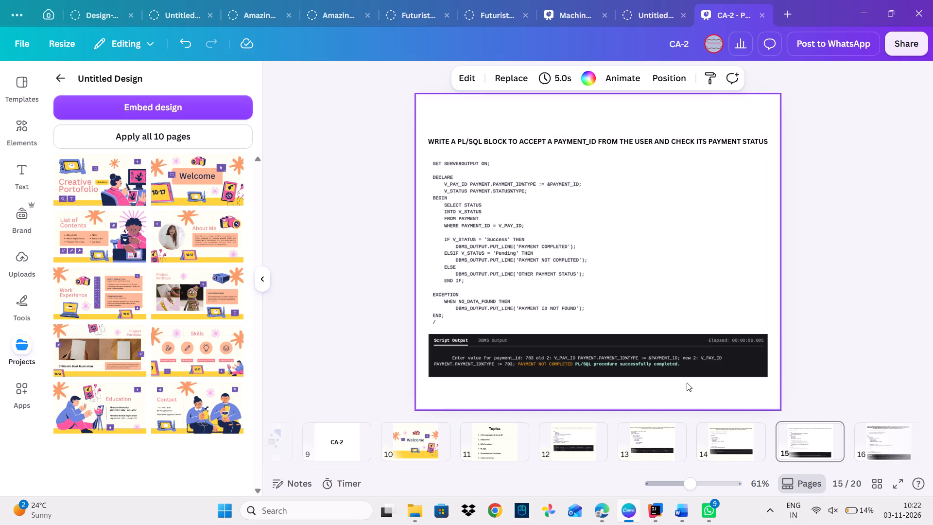
{"action": "key", "text": "ctrl+v"}
Paste the copied cream background onto pages 16, 17 and 18.
{"action": "left_click", "coordinate": [867, 439]}
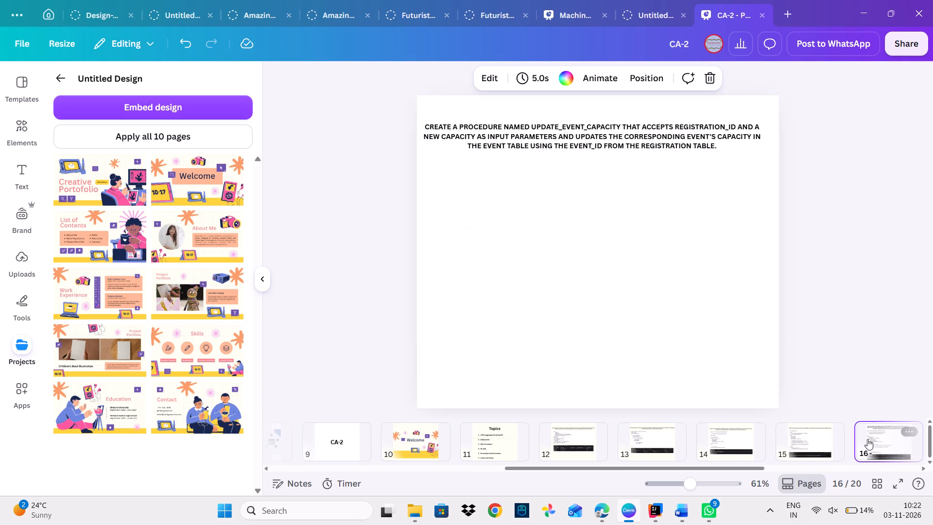
{"action": "left_click", "coordinate": [746, 402]}
{"action": "key", "text": "ctrl+v"}
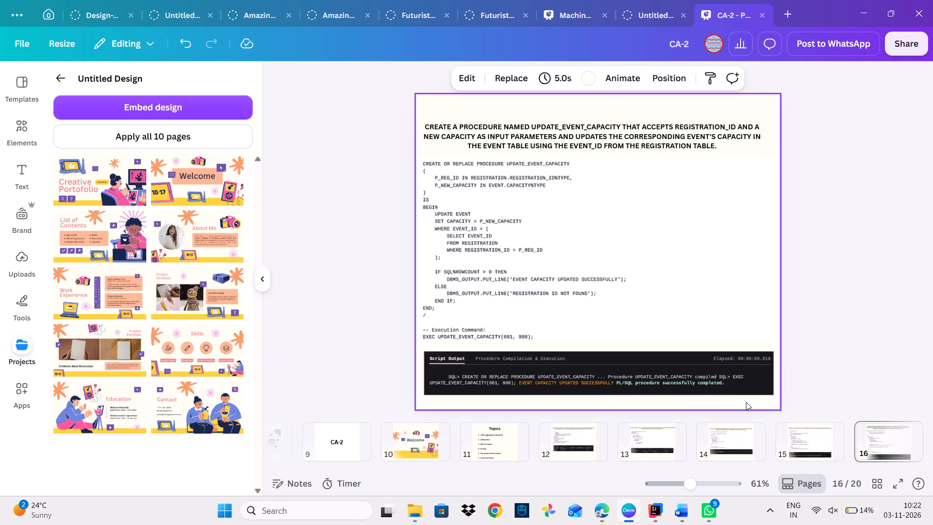
{"action": "scroll", "coordinate": [879, 437], "scroll_direction": "left", "scroll_amount": 3}
{"action": "left_click", "coordinate": [830, 437]}
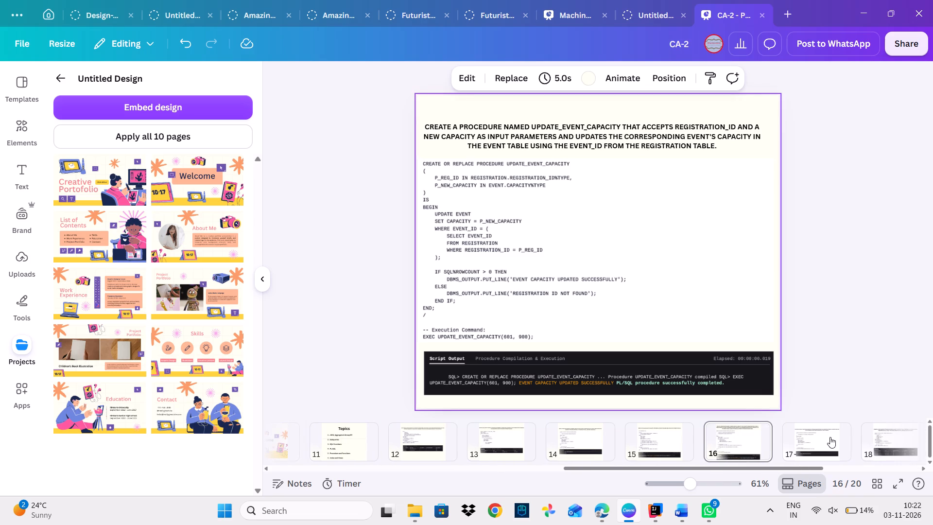
{"action": "left_click", "coordinate": [729, 405]}
{"action": "key", "text": "ctrl+v"}
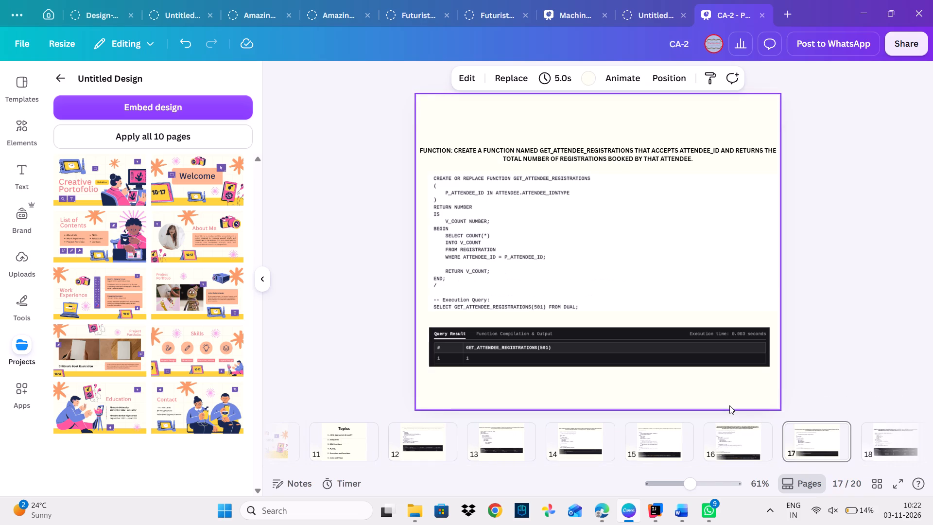
{"action": "left_click", "coordinate": [884, 435]}
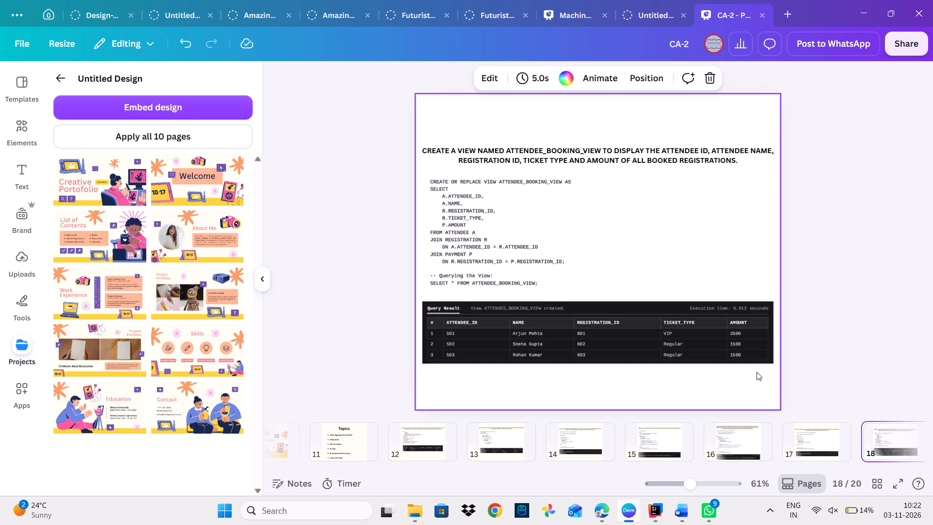
{"action": "left_click", "coordinate": [757, 372]}
{"action": "key", "text": "ctrl+v"}
Paste the copied cream background onto page 19 and the closing Thank You page 20.
{"action": "scroll", "coordinate": [840, 440], "scroll_direction": "left", "scroll_amount": 1}
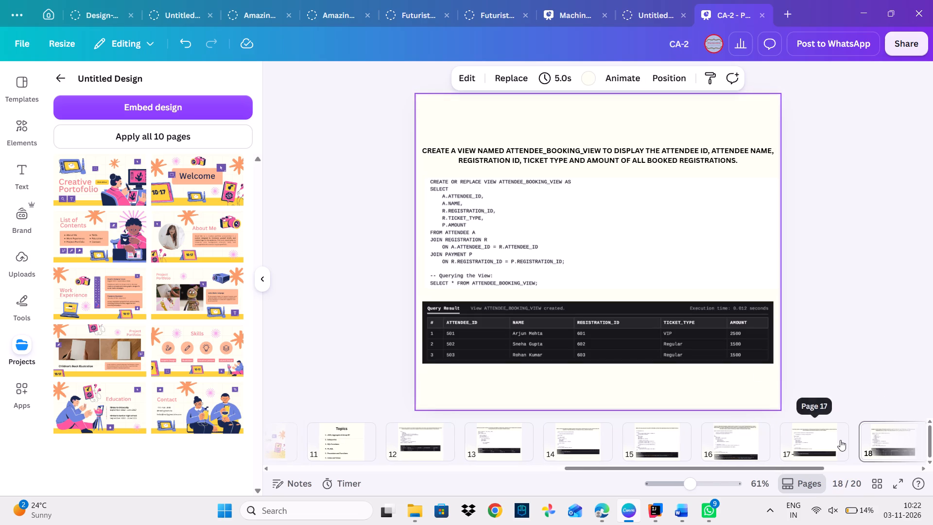
{"action": "scroll", "coordinate": [840, 440], "scroll_direction": "left", "scroll_amount": 2}
{"action": "left_click", "coordinate": [829, 439]}
{"action": "left_click", "coordinate": [742, 382]}
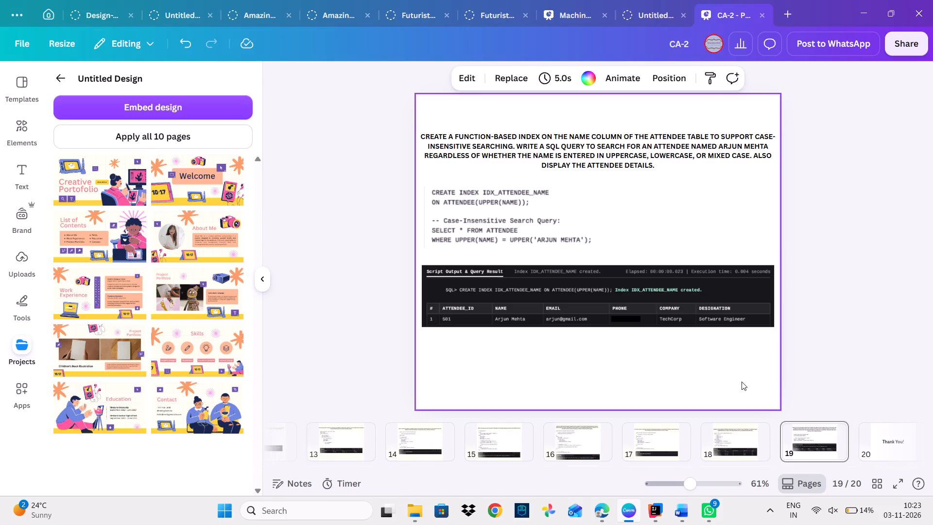
{"action": "key", "text": "ctrl+v"}
{"action": "left_click", "coordinate": [889, 429]}
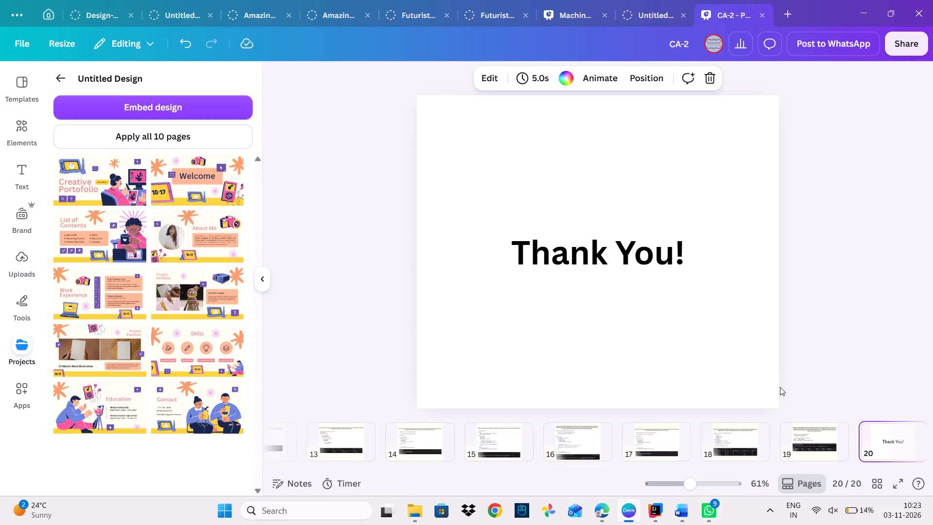
{"action": "left_click", "coordinate": [780, 387]}
{"action": "left_click", "coordinate": [744, 367]}
{"action": "key", "text": "ctrl+v"}
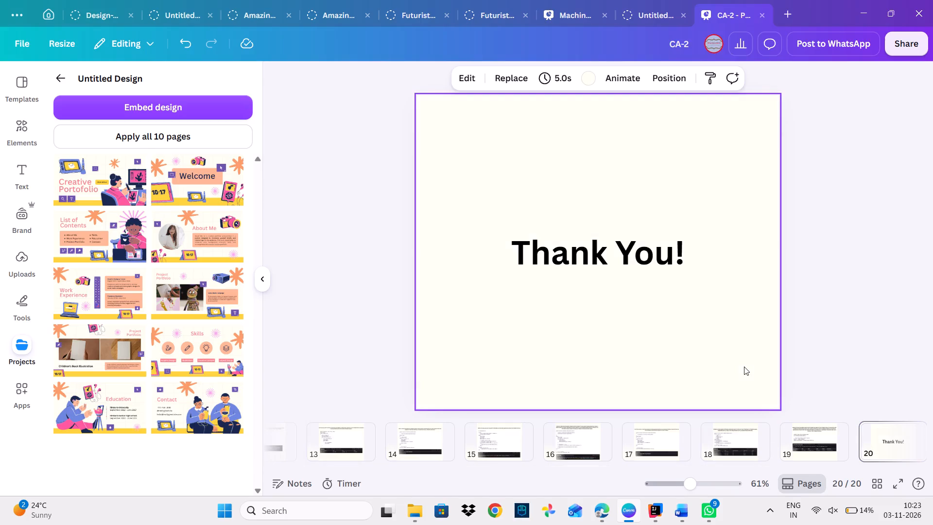
Copy the background grid group from the Topics page and paste it onto page 12.
{"action": "scroll", "coordinate": [505, 433], "scroll_direction": "right", "scroll_amount": 4}
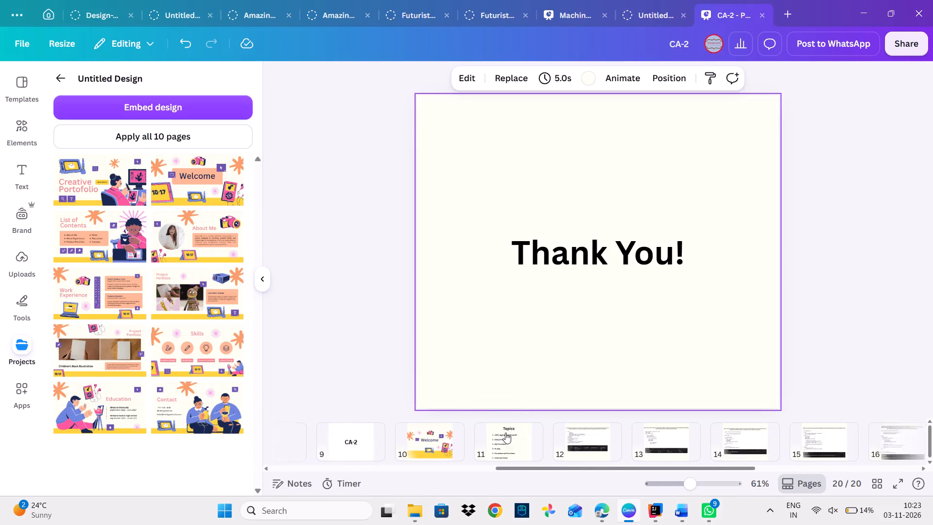
{"action": "scroll", "coordinate": [505, 433], "scroll_direction": "right", "scroll_amount": 1}
{"action": "left_click", "coordinate": [543, 433]}
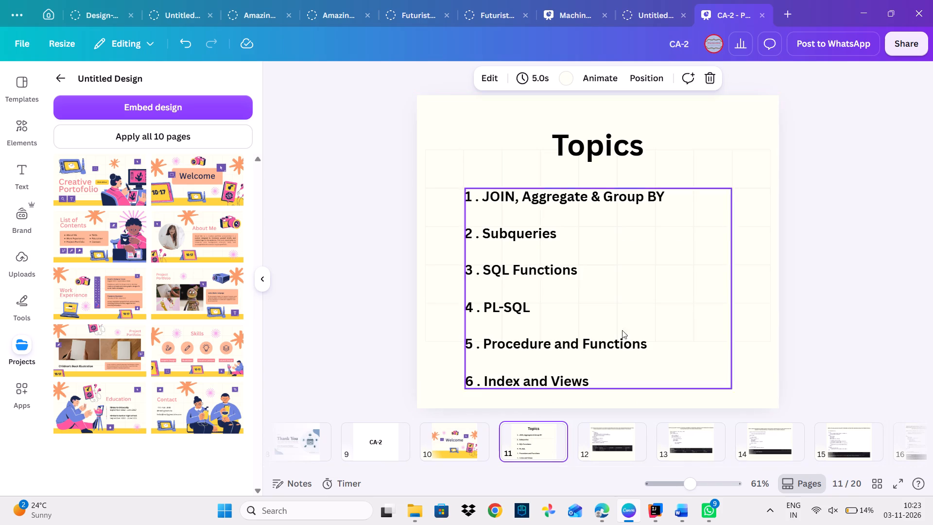
{"action": "left_click", "coordinate": [692, 314]}
{"action": "key", "text": "ctrl+c"}
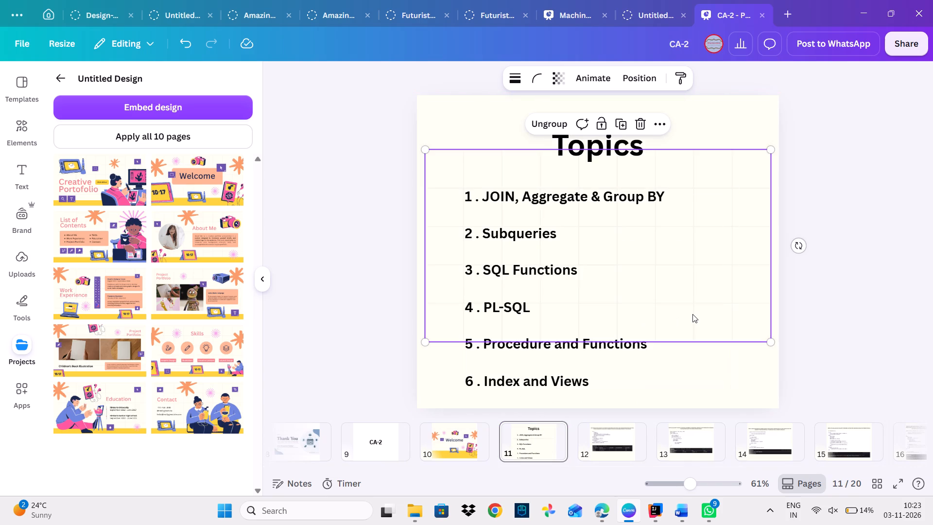
{"action": "left_click", "coordinate": [597, 441]}
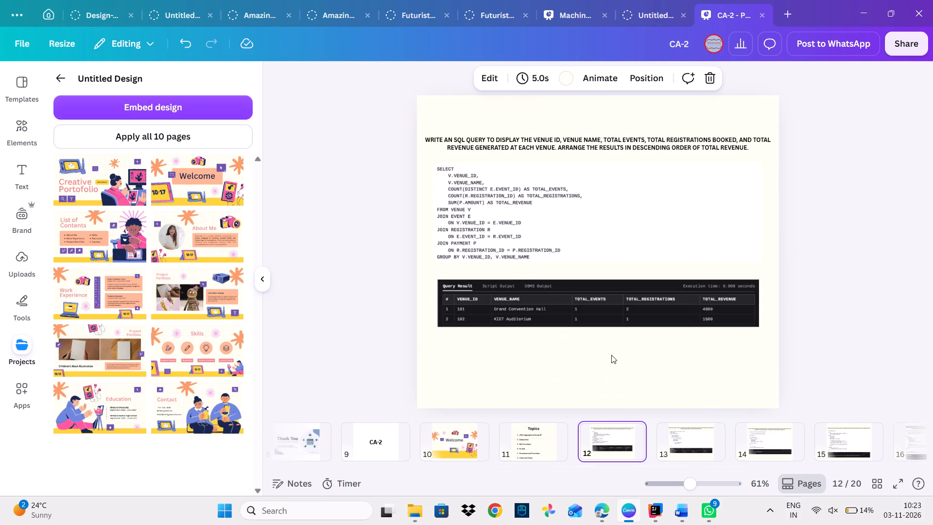
{"action": "left_click", "coordinate": [611, 355]}
{"action": "key", "text": "ctrl+v"}
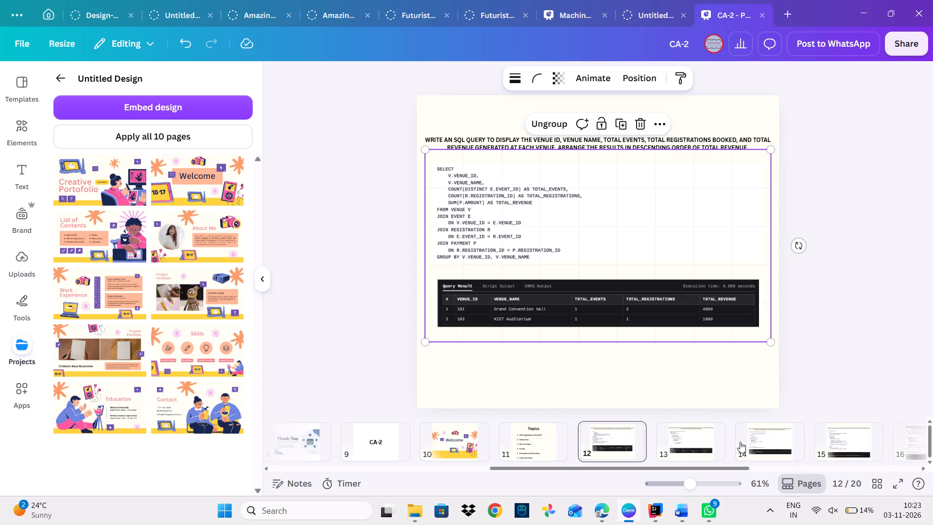
Paste the copied background grid group onto pages 13, 14 and 15.
{"action": "left_click", "coordinate": [696, 435]}
{"action": "left_click", "coordinate": [670, 358]}
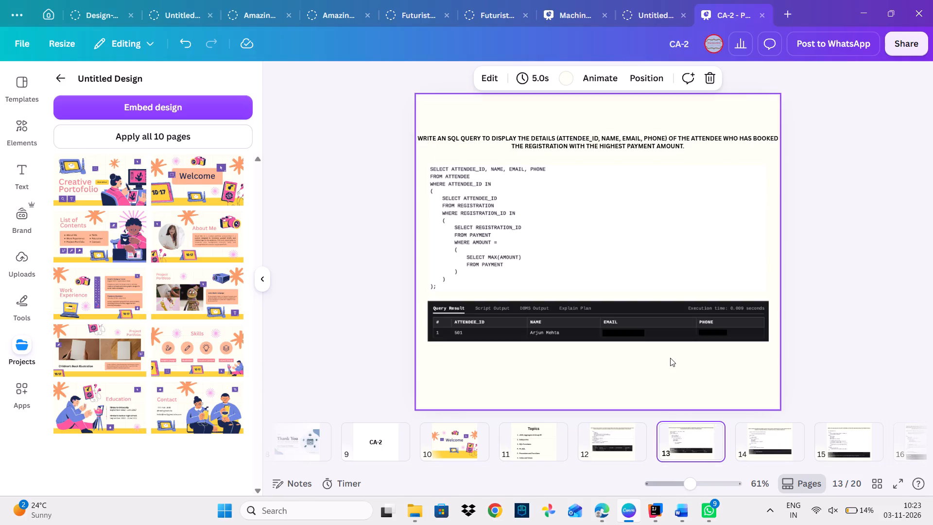
{"action": "key", "text": "ctrl+v"}
{"action": "left_click", "coordinate": [780, 428]}
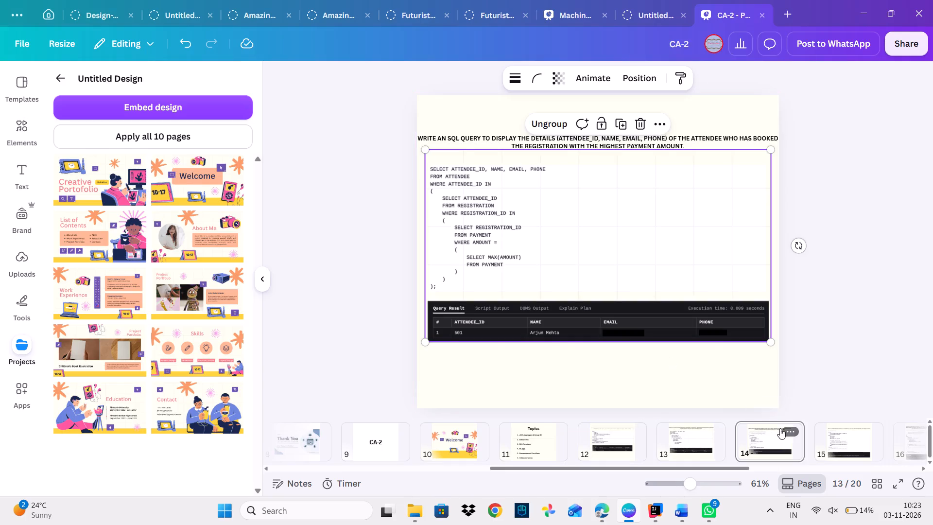
{"action": "left_click", "coordinate": [685, 368]}
{"action": "key", "text": "ctrl+v"}
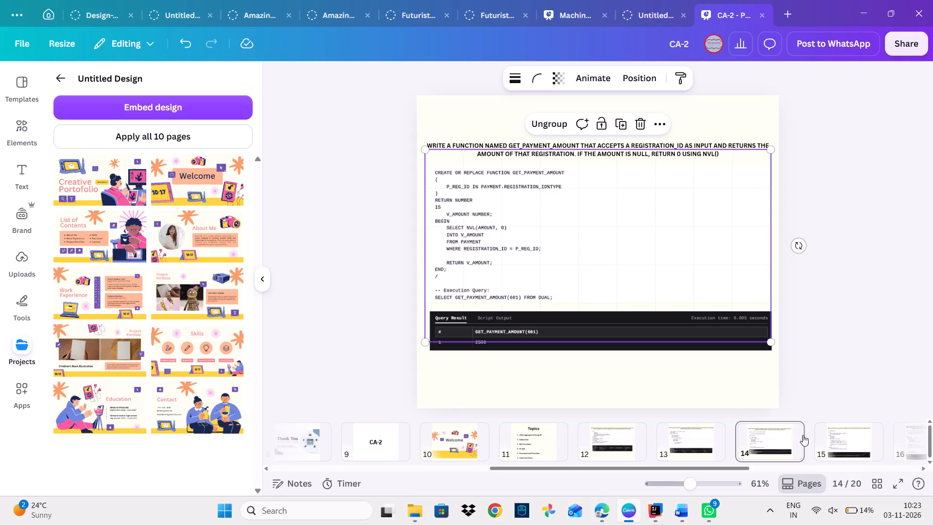
{"action": "left_click", "coordinate": [834, 438]}
{"action": "left_click", "coordinate": [724, 384]}
{"action": "key", "text": "ctrl+v"}
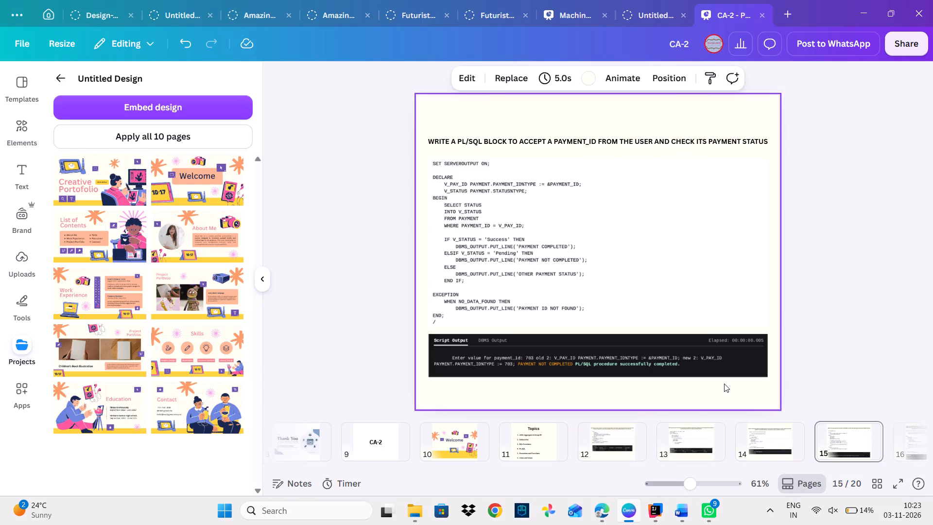
Paste the copied background grid group onto pages 16 and 17.
{"action": "scroll", "coordinate": [856, 448], "scroll_direction": "left", "scroll_amount": 3}
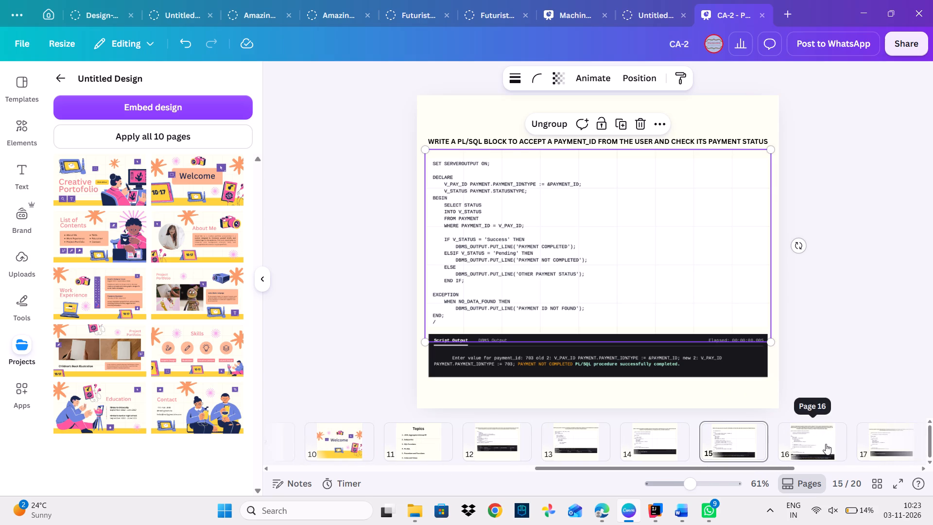
{"action": "left_click", "coordinate": [826, 444]}
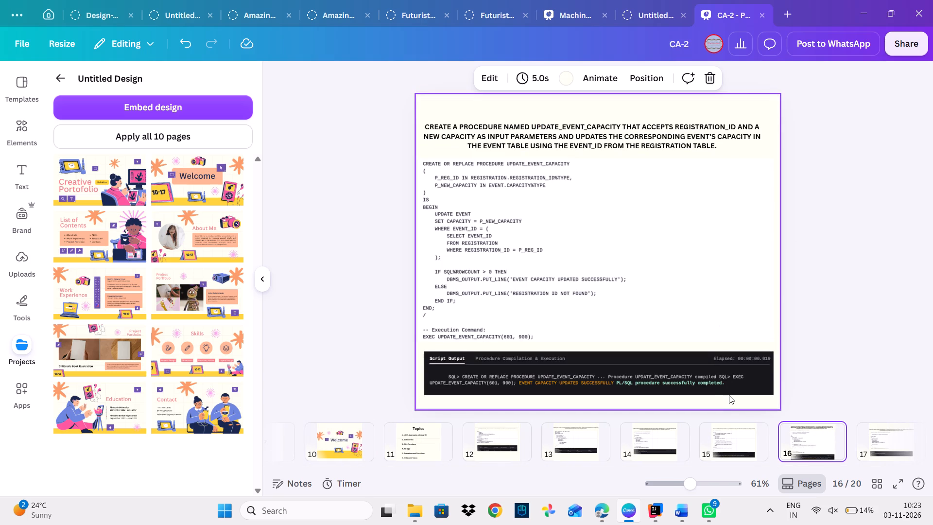
{"action": "left_click", "coordinate": [729, 395]}
{"action": "key", "text": "ctrl+v"}
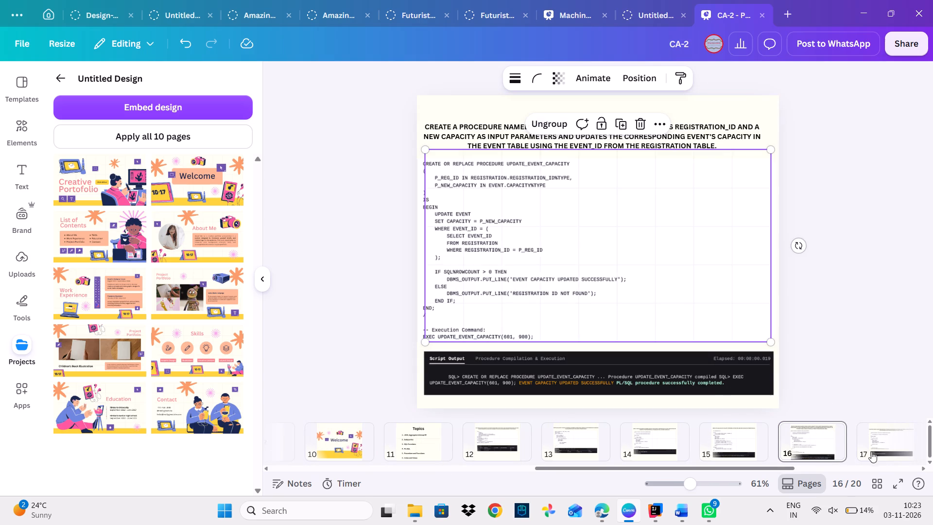
{"action": "left_click", "coordinate": [877, 449]}
{"action": "left_click", "coordinate": [750, 399]}
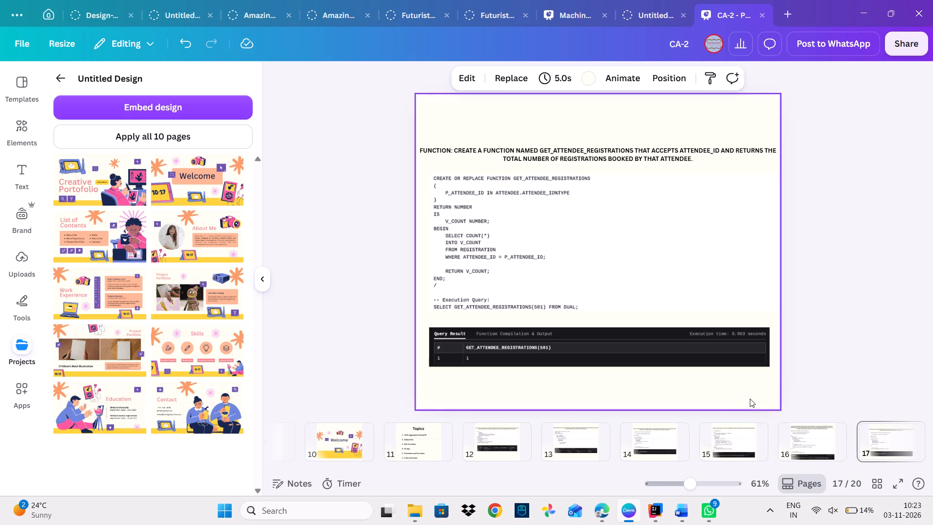
{"action": "key", "text": "ctrl+v"}
Paste the copied background grid group onto pages 18 and 19.
{"action": "scroll", "coordinate": [835, 448], "scroll_direction": "left", "scroll_amount": 2}
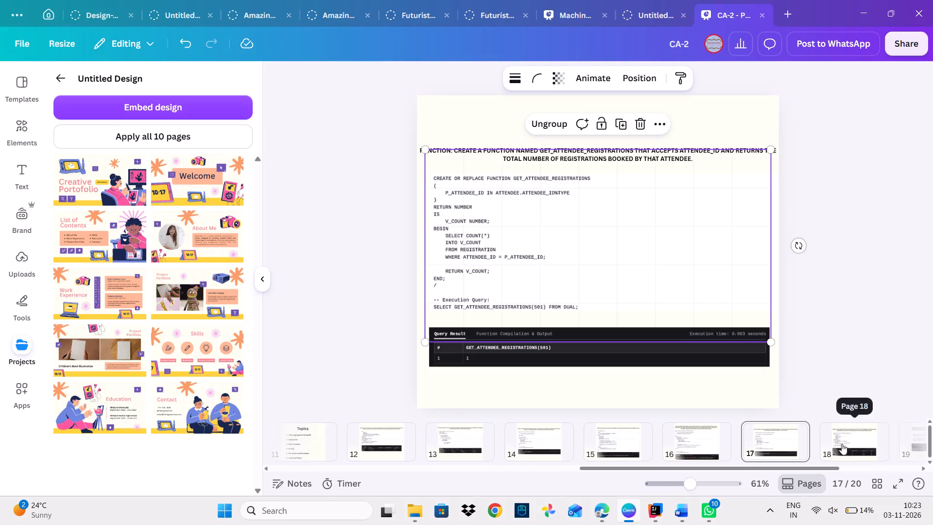
{"action": "left_click", "coordinate": [852, 439]}
{"action": "left_click", "coordinate": [686, 370]}
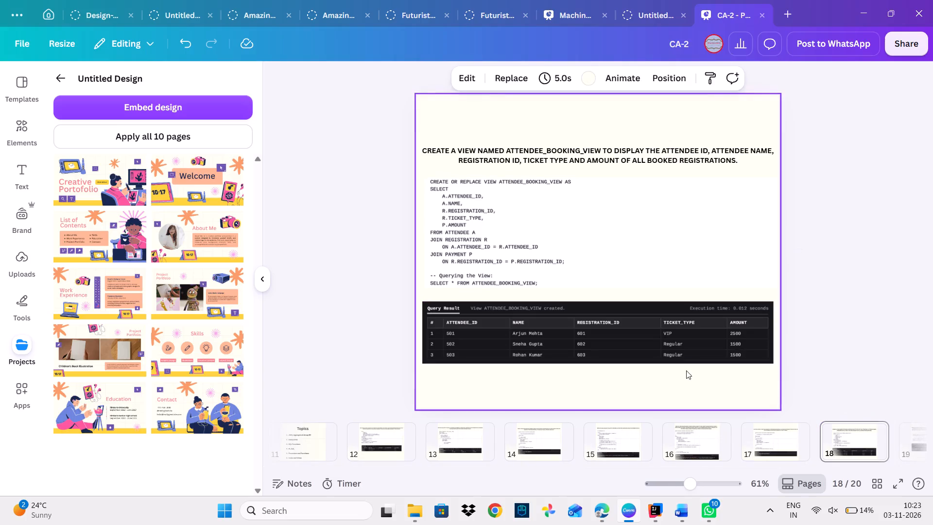
{"action": "key", "text": "ctrl+v"}
{"action": "scroll", "coordinate": [760, 436], "scroll_direction": "left", "scroll_amount": 2}
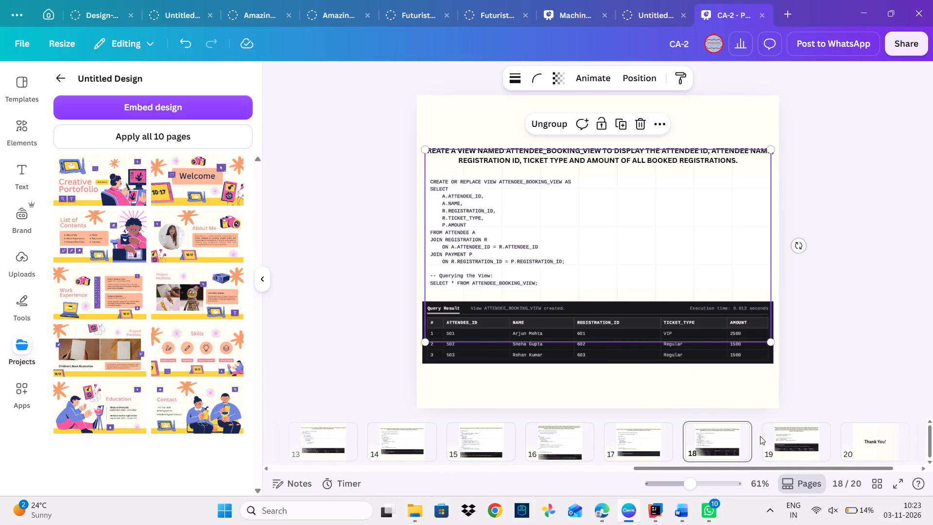
{"action": "left_click", "coordinate": [788, 440]}
{"action": "left_click", "coordinate": [722, 390]}
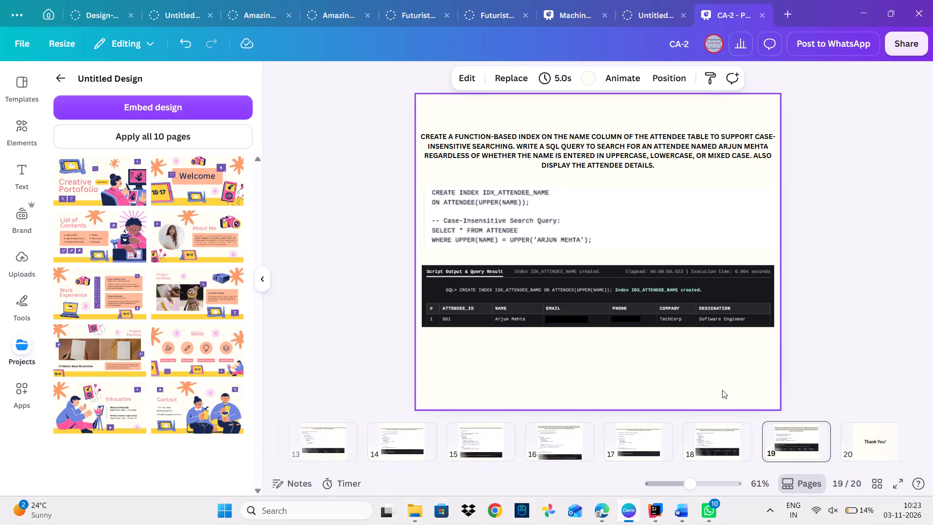
{"action": "left_click", "coordinate": [722, 390]}
{"action": "key", "text": "ctrl+v"}
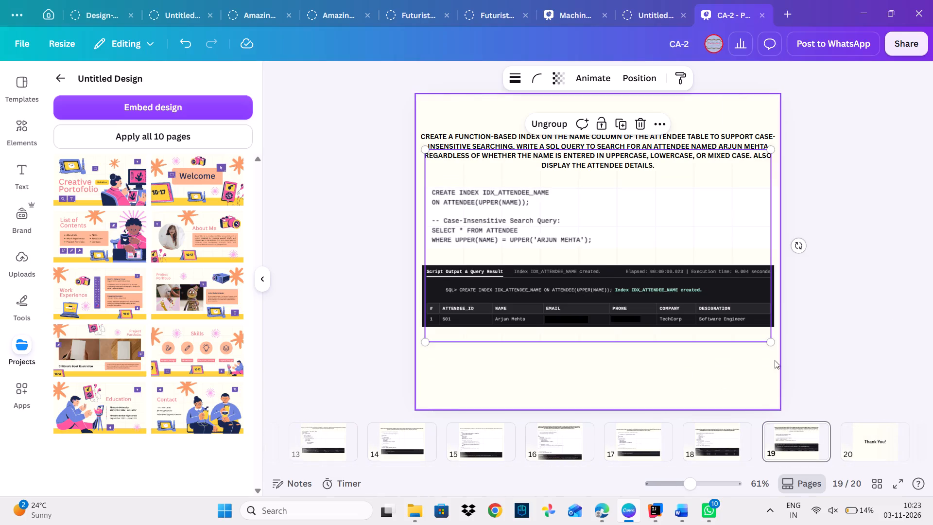
{"action": "left_click", "coordinate": [904, 303]}
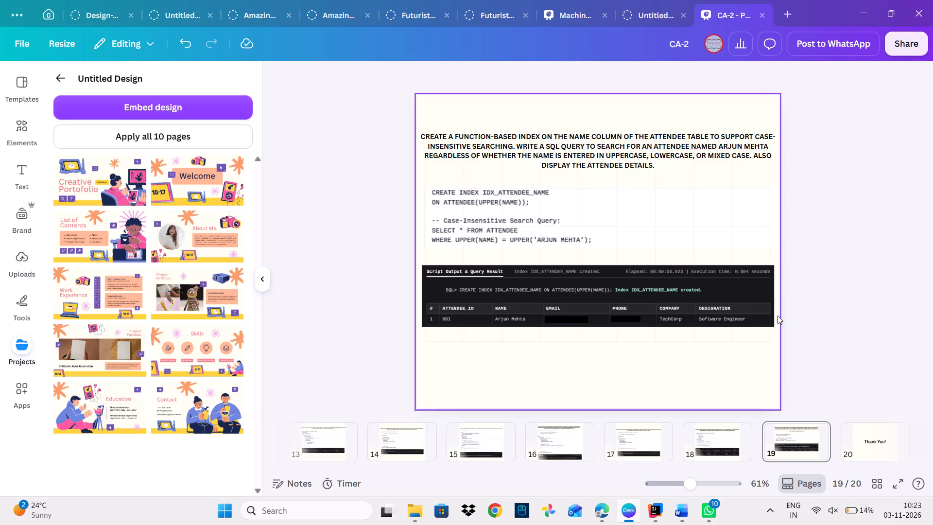
{"action": "left_click", "coordinate": [922, 289]}
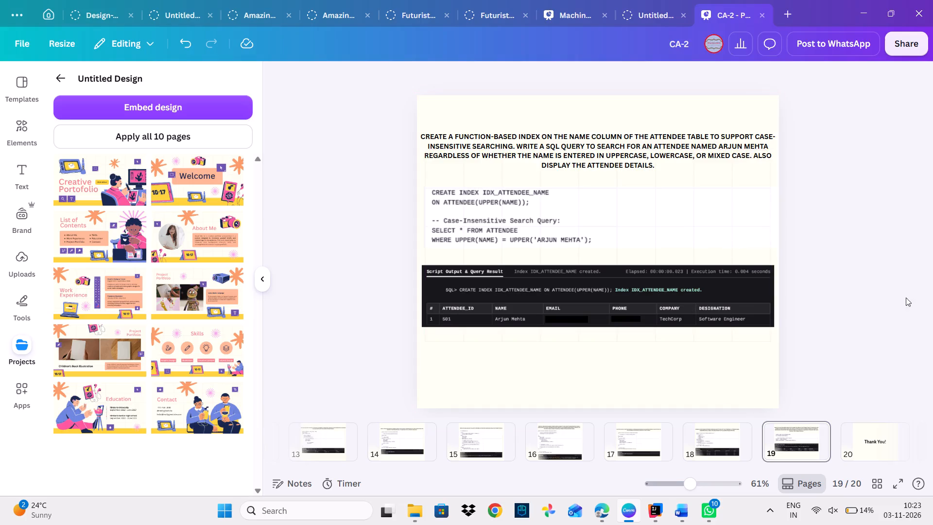
Try the template's Project Portfolio layout on page 10, and reapply the Welcome layout in its place.
{"action": "scroll", "coordinate": [629, 444], "scroll_direction": "right", "scroll_amount": 5}
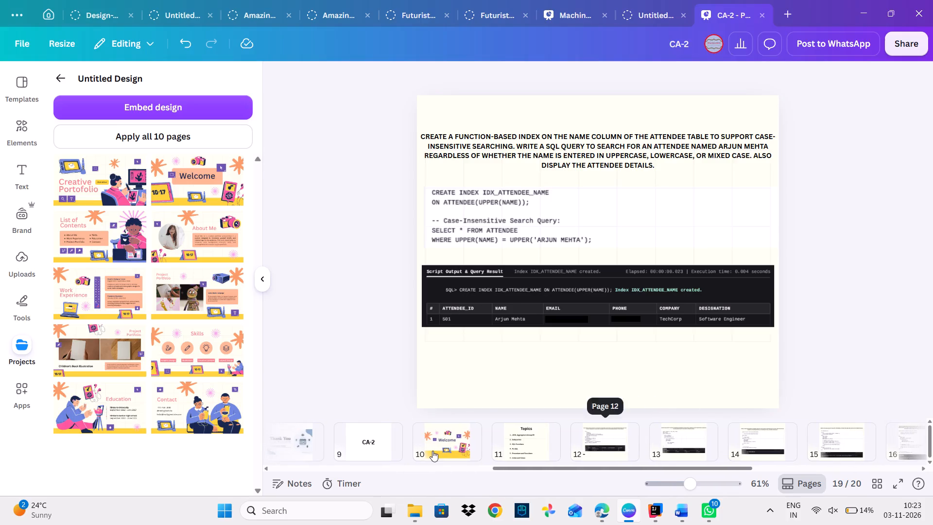
{"action": "left_click", "coordinate": [433, 449]}
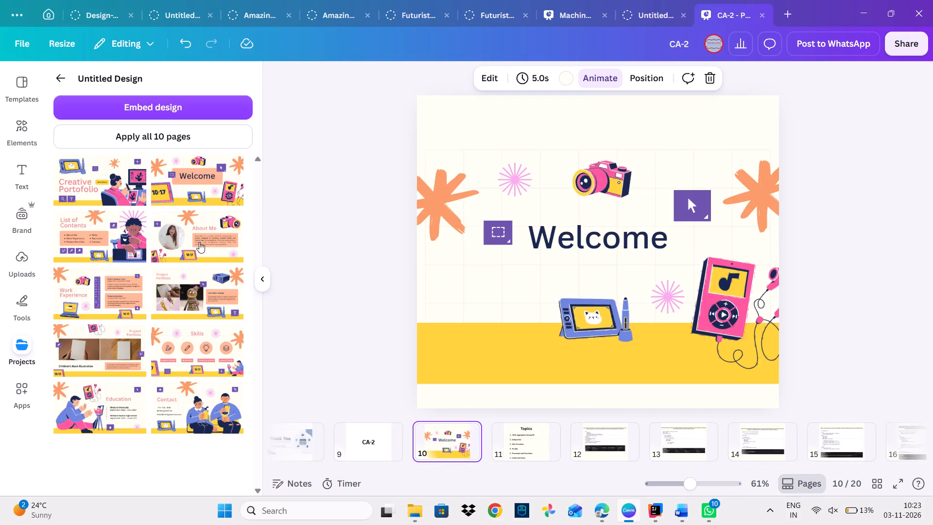
{"action": "left_click", "coordinate": [195, 295]}
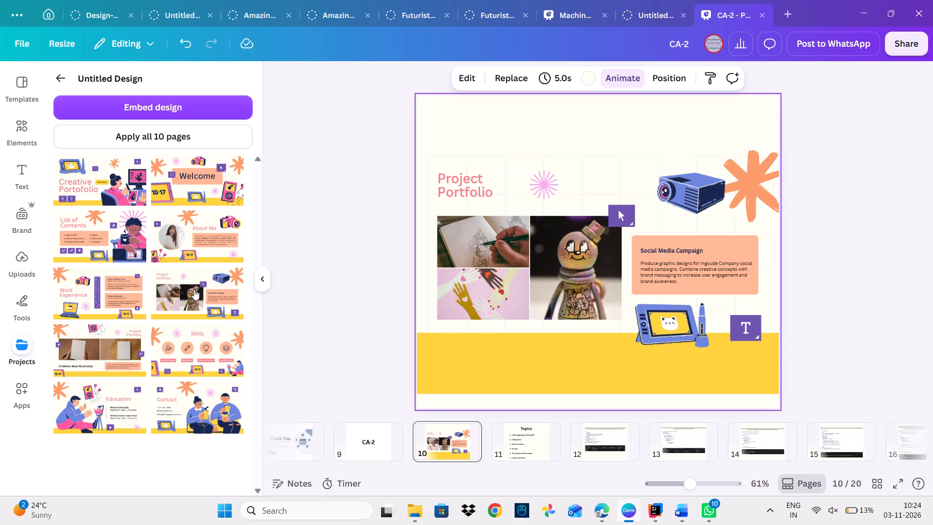
{"action": "left_click", "coordinate": [200, 182]}
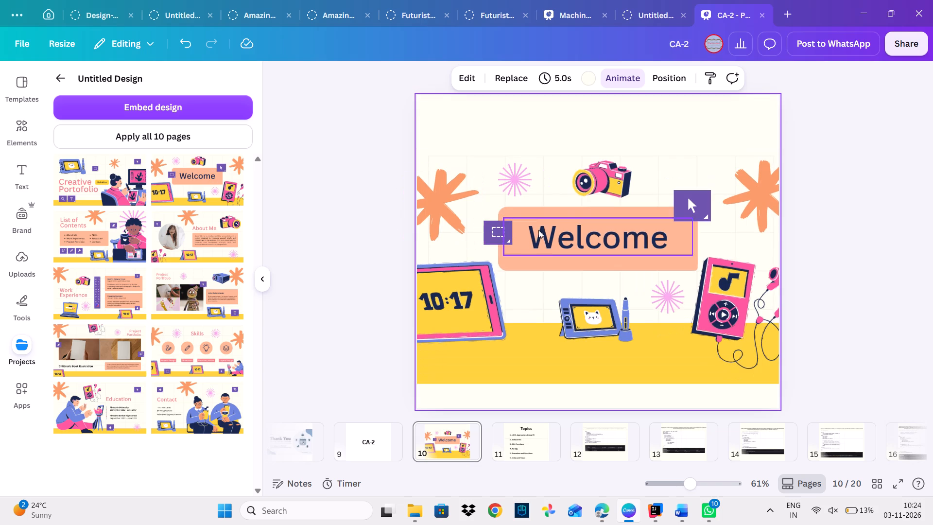
Copy the peach rounded rectangle behind the Welcome title on page 10 and paste it onto page 12.
{"action": "left_click", "coordinate": [556, 210]}
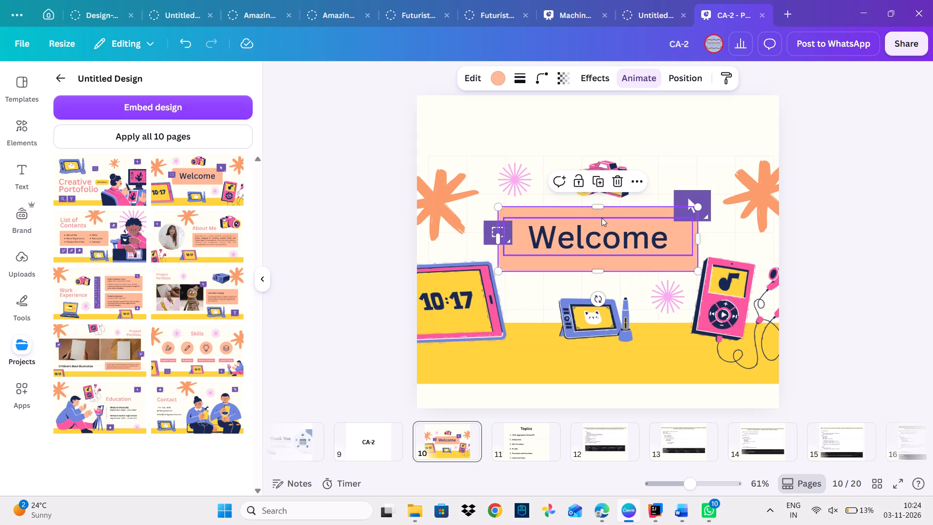
{"action": "key", "text": "ctrl+c"}
{"action": "left_click", "coordinate": [601, 442]}
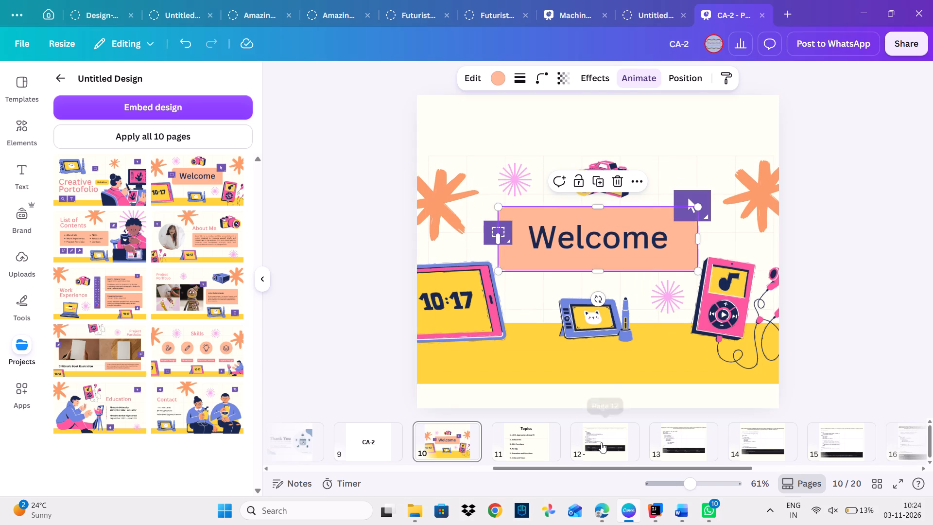
{"action": "left_click", "coordinate": [534, 385]}
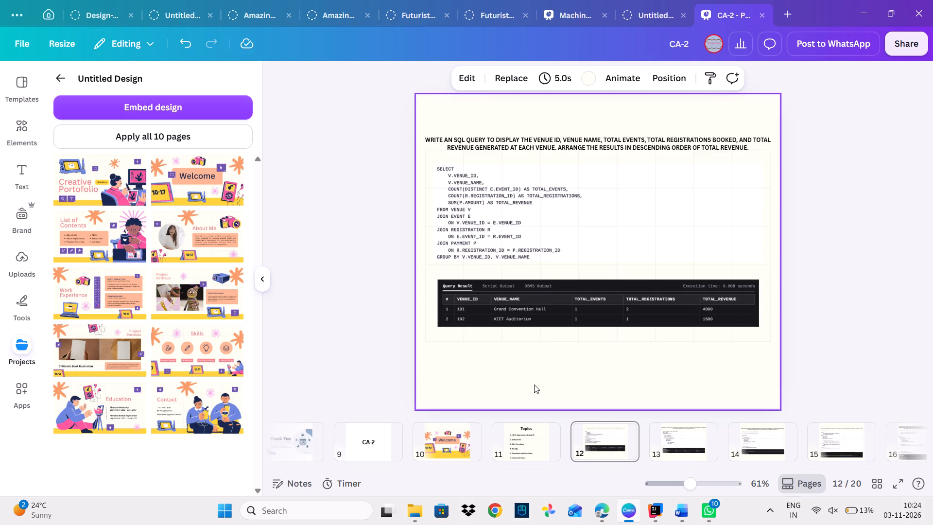
{"action": "key", "text": "ctrl+v"}
Send the peach rectangle on page 12 backward to the lowest layer, behind the SQL code block.
{"action": "left_click", "coordinate": [546, 242]}
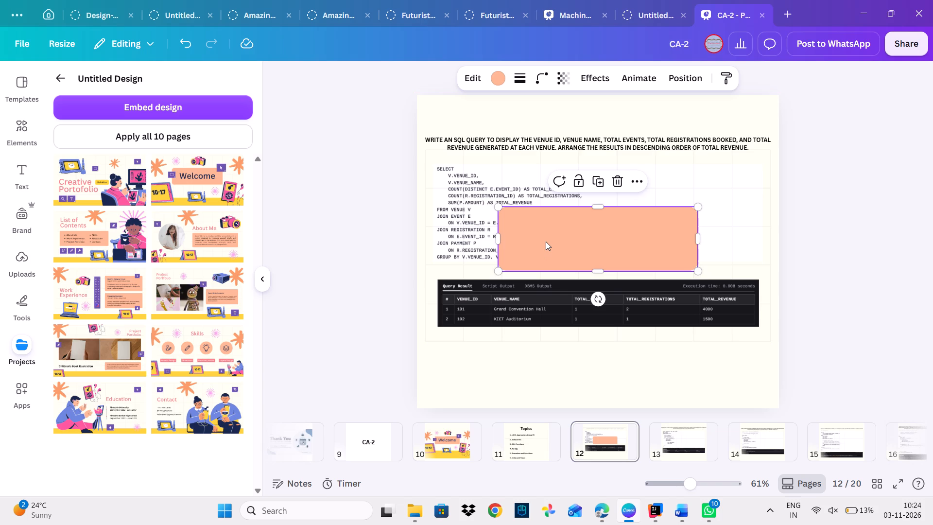
{"action": "left_click", "coordinate": [672, 81]}
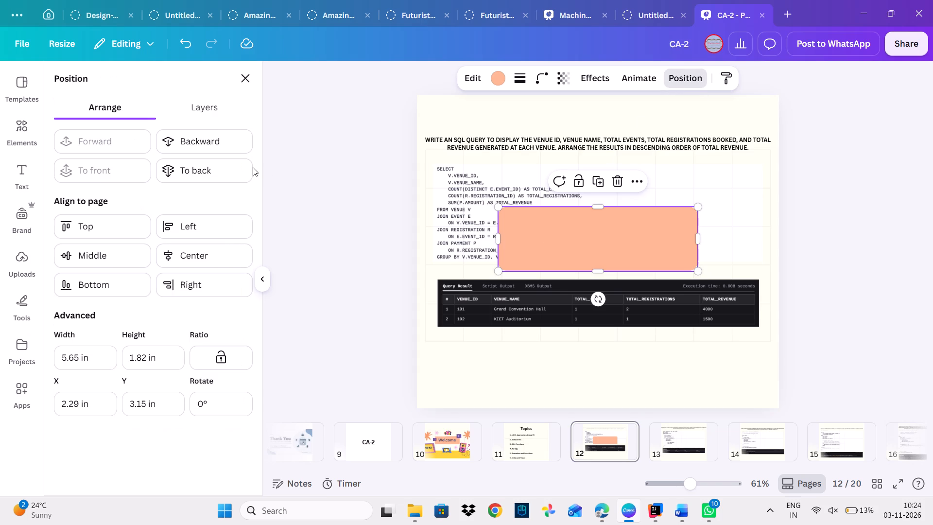
{"action": "left_click", "coordinate": [211, 147]}
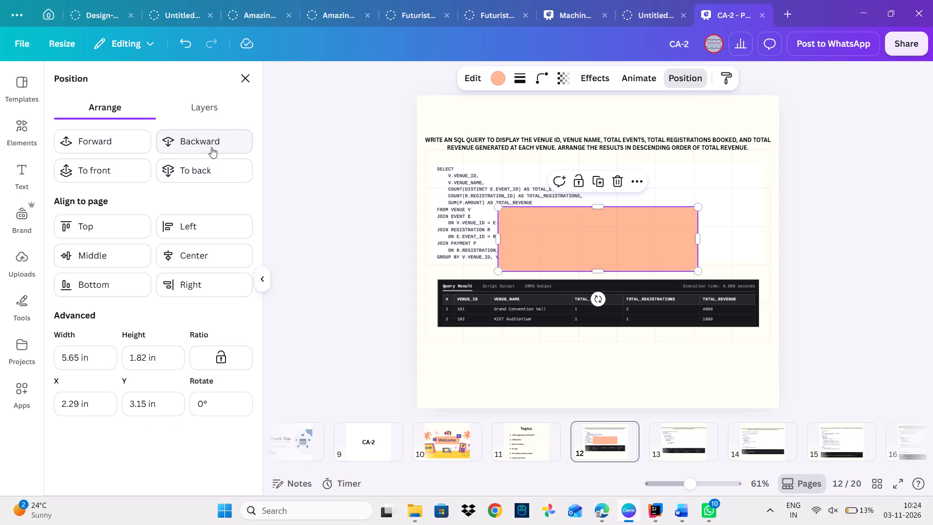
{"action": "left_click", "coordinate": [211, 147]}
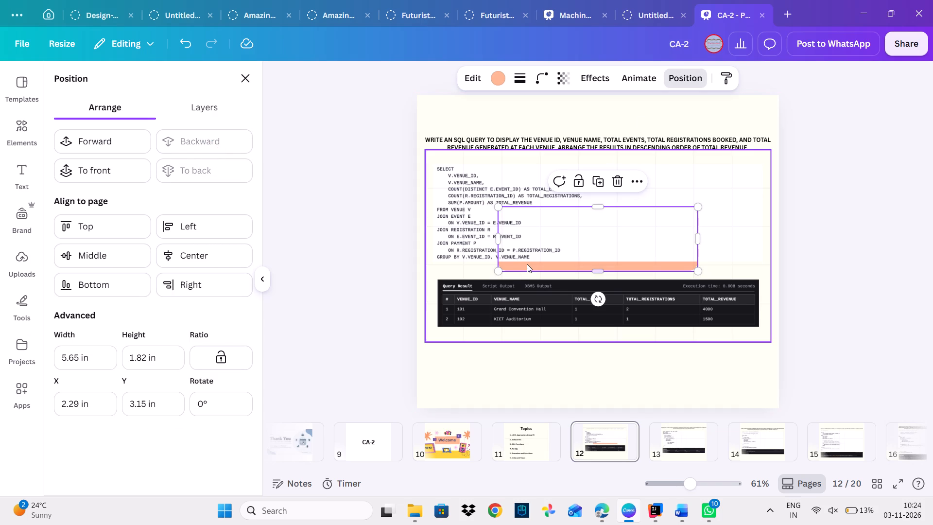
Move and enlarge the peach rectangle to about 9.9 in wide so it frames the SQL code block on page 12.
{"action": "left_click_drag", "start_coordinate": [527, 264], "coordinate": [442, 213]}
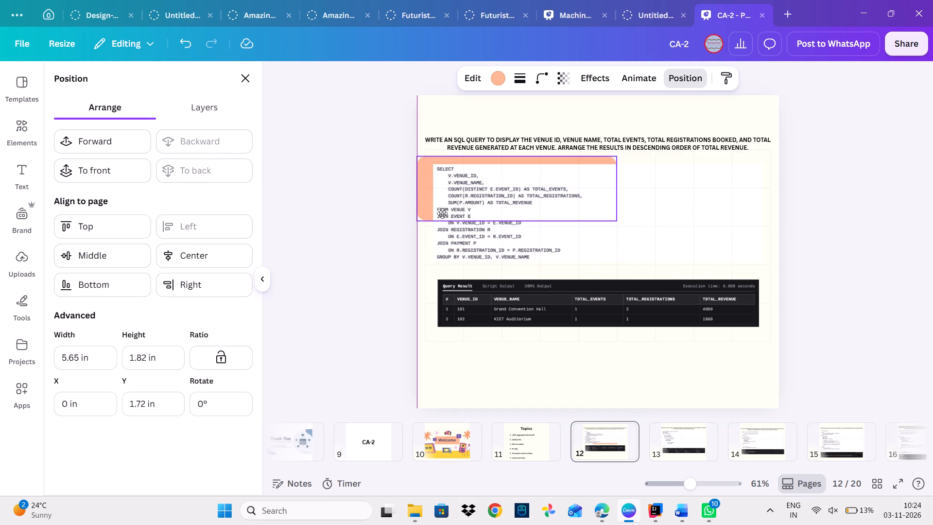
{"action": "left_click_drag", "start_coordinate": [442, 213], "coordinate": [451, 214]}
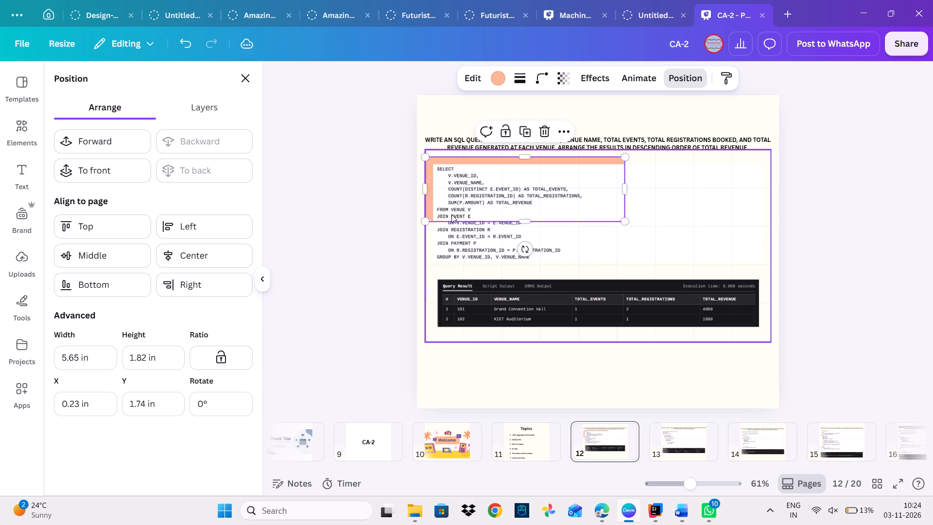
{"action": "left_click_drag", "start_coordinate": [625, 223], "coordinate": [776, 283]}
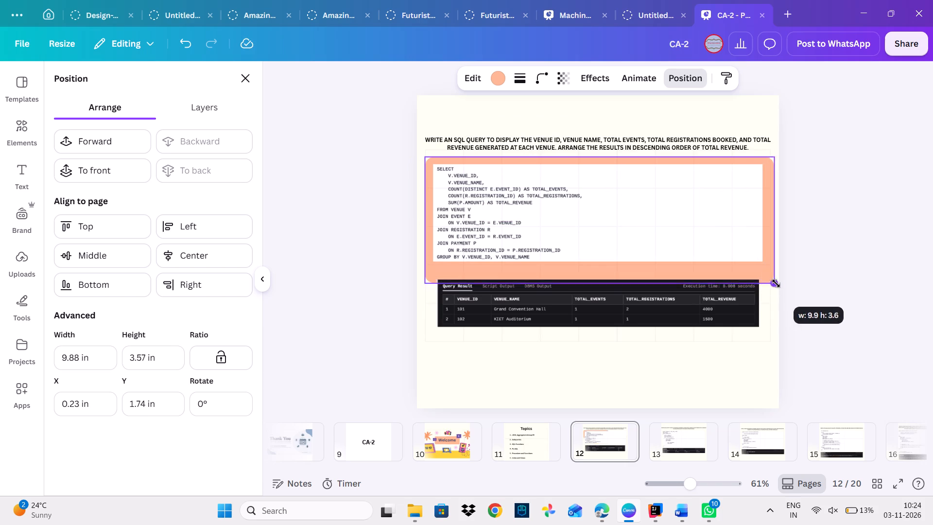
{"action": "left_click_drag", "start_coordinate": [776, 283], "coordinate": [775, 274]}
{"action": "left_click", "coordinate": [884, 210]}
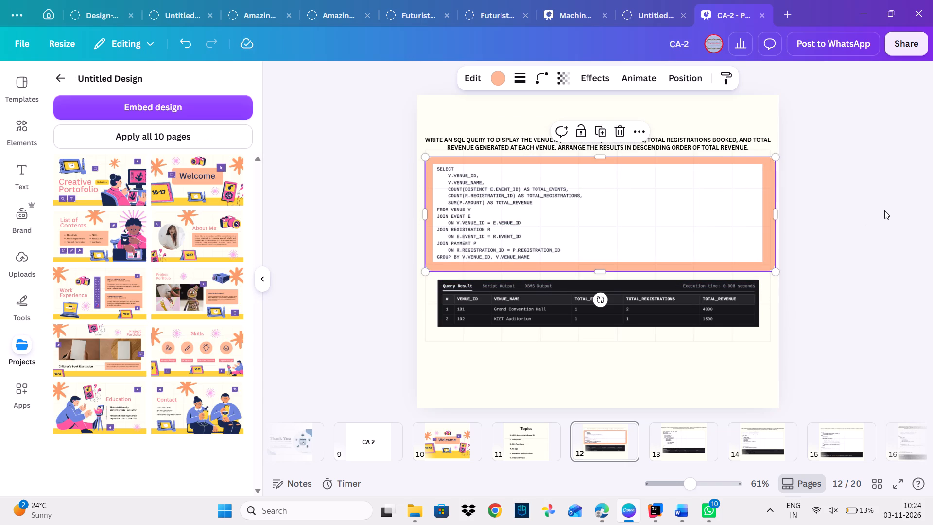
{"action": "left_click", "coordinate": [817, 164]}
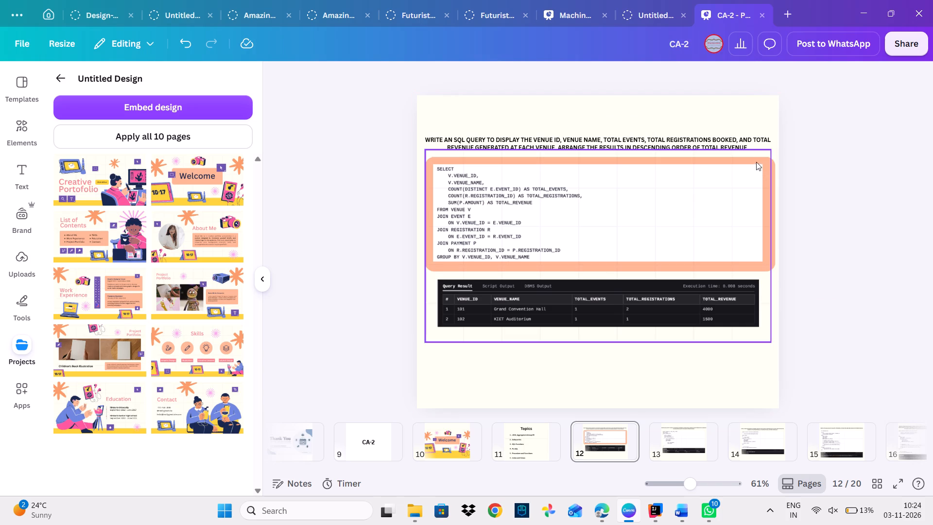
Fine-tune the peach rectangle's position so it is centred horizontally on page 12 and evenly frames the SQL code.
{"action": "left_click", "coordinate": [772, 172]}
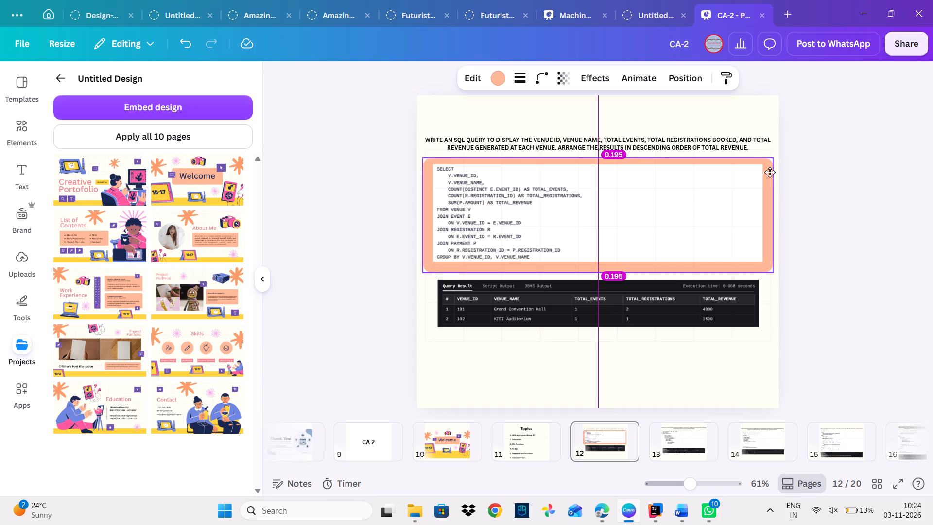
{"action": "left_click", "coordinate": [829, 163]}
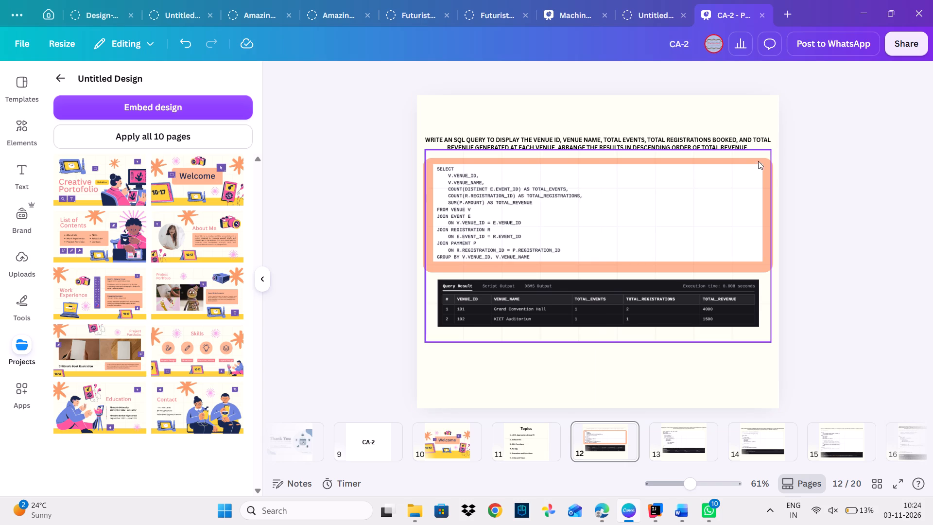
{"action": "left_click", "coordinate": [771, 192]}
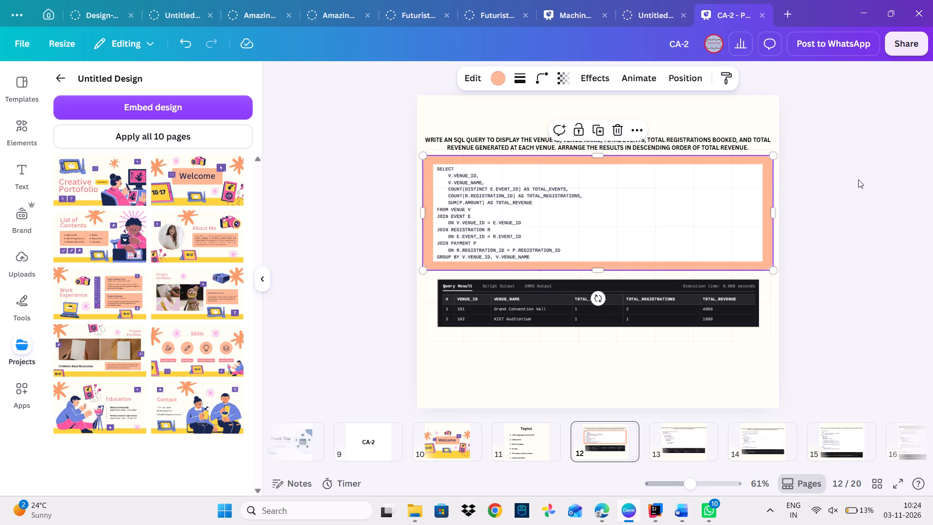
{"action": "left_click", "coordinate": [858, 179]}
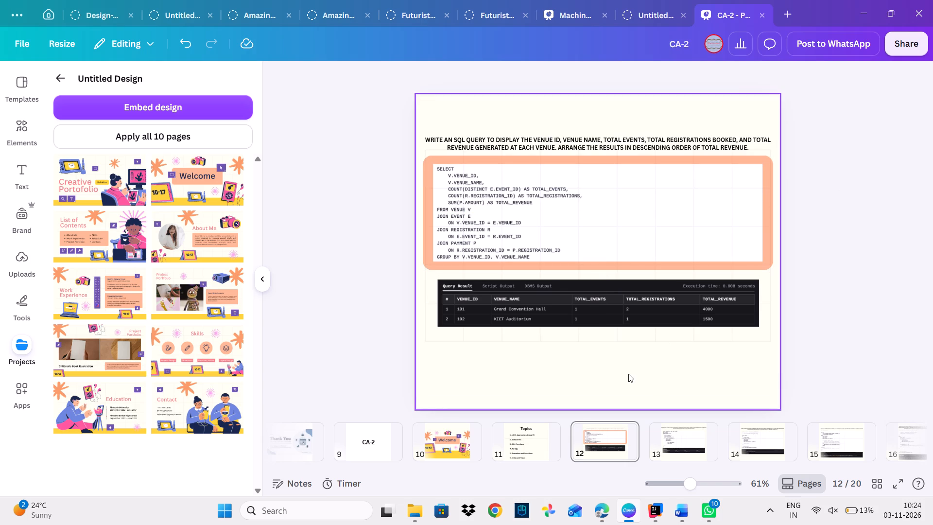
Paste another peach rectangle on page 12, move it over the query result table and send it behind the table to the lowest layer.
{"action": "left_click", "coordinate": [628, 374]}
{"action": "key", "text": "ctrl+v"}
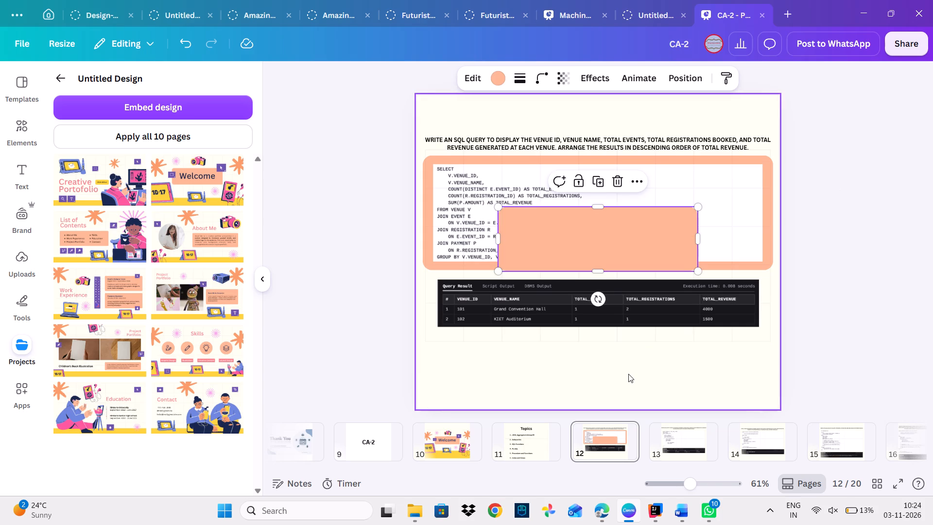
{"action": "left_click", "coordinate": [598, 239]}
{"action": "left_click_drag", "start_coordinate": [598, 239], "coordinate": [597, 294]}
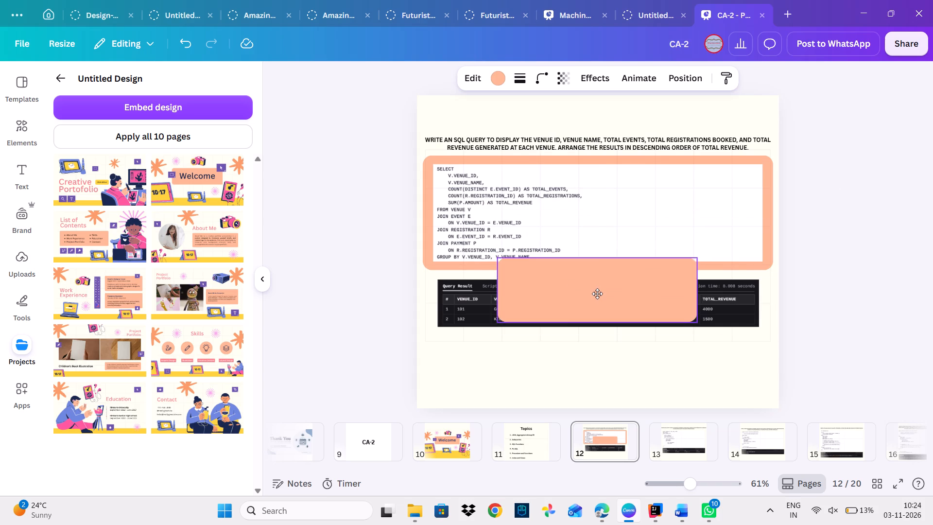
{"action": "left_click_drag", "start_coordinate": [597, 294], "coordinate": [597, 302]}
{"action": "left_click", "coordinate": [688, 81]}
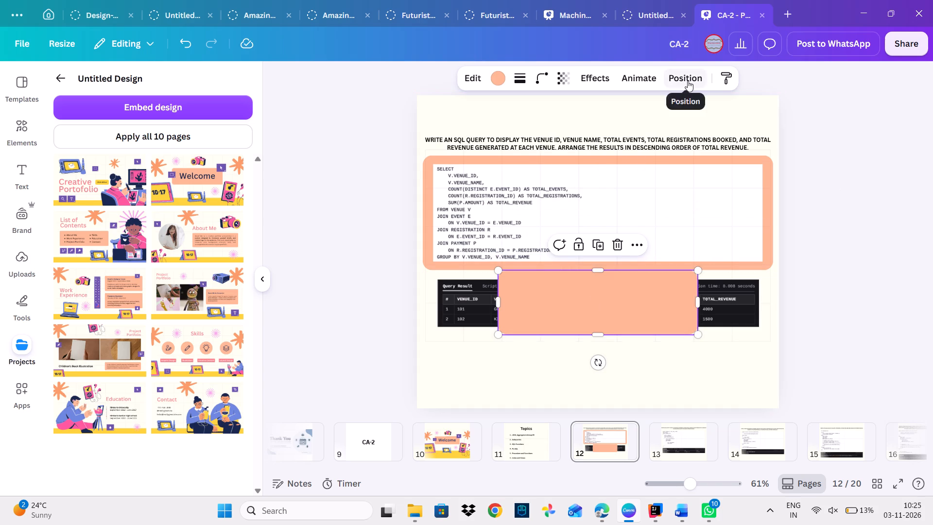
{"action": "left_click", "coordinate": [220, 144]}
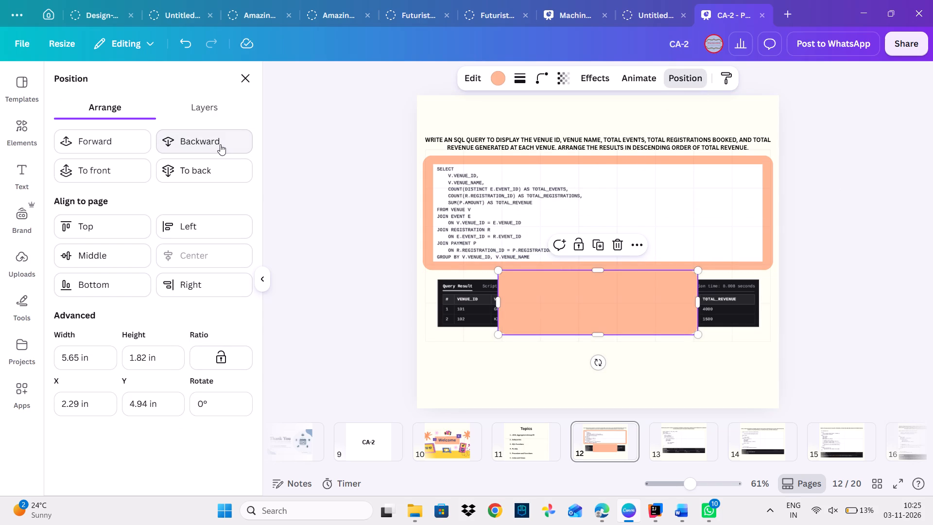
{"action": "left_click", "coordinate": [220, 144]}
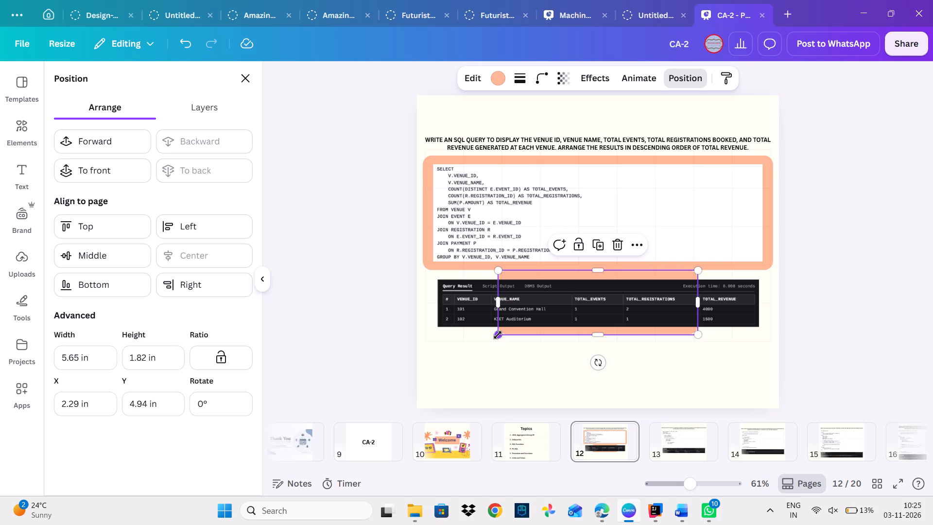
Resize the second peach rectangle on page 12 to about 9.8 in wide so it closely frames the query result table.
{"action": "left_click_drag", "start_coordinate": [498, 335], "coordinate": [427, 336]}
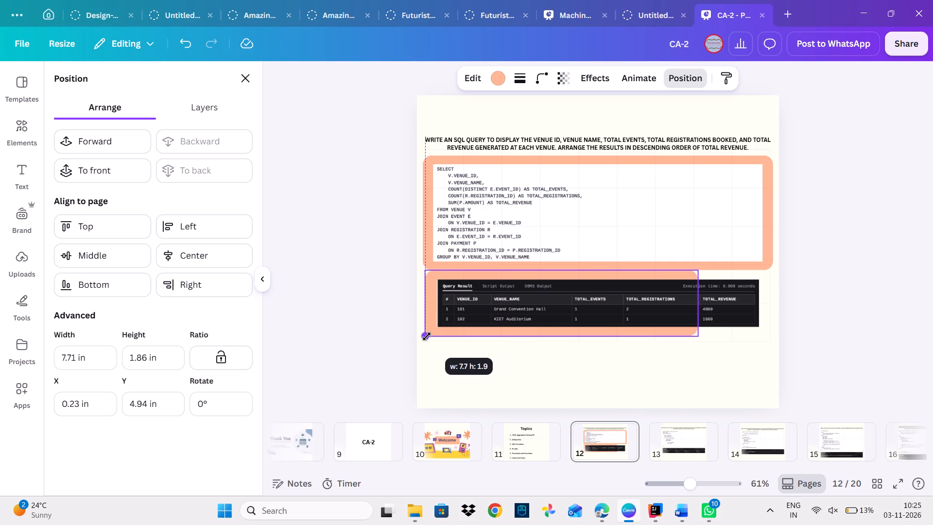
{"action": "left_click_drag", "start_coordinate": [427, 336], "coordinate": [426, 338]}
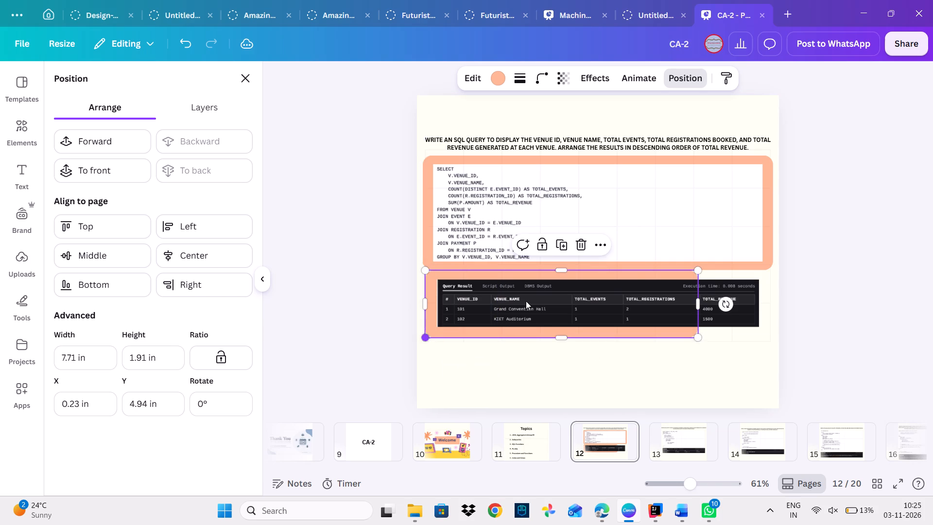
{"action": "left_click_drag", "start_coordinate": [696, 273], "coordinate": [735, 278]}
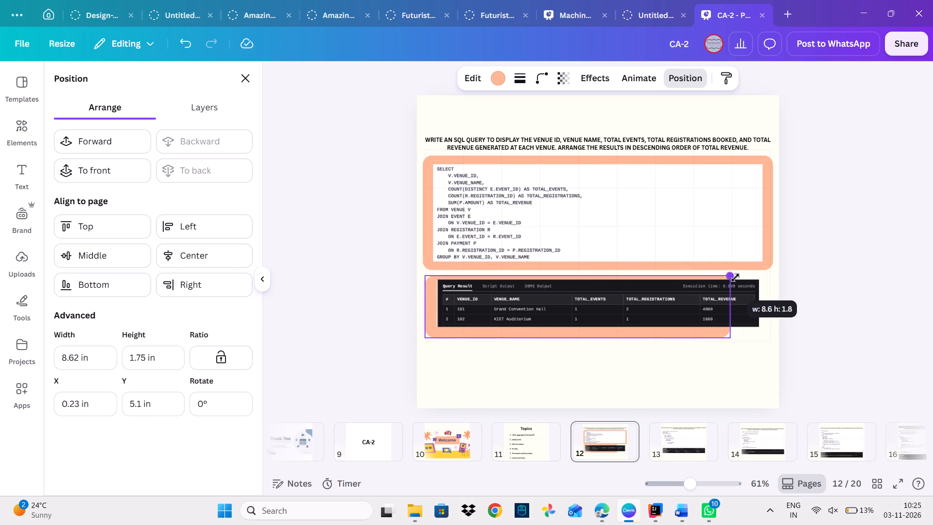
{"action": "left_click_drag", "start_coordinate": [735, 278], "coordinate": [768, 278]}
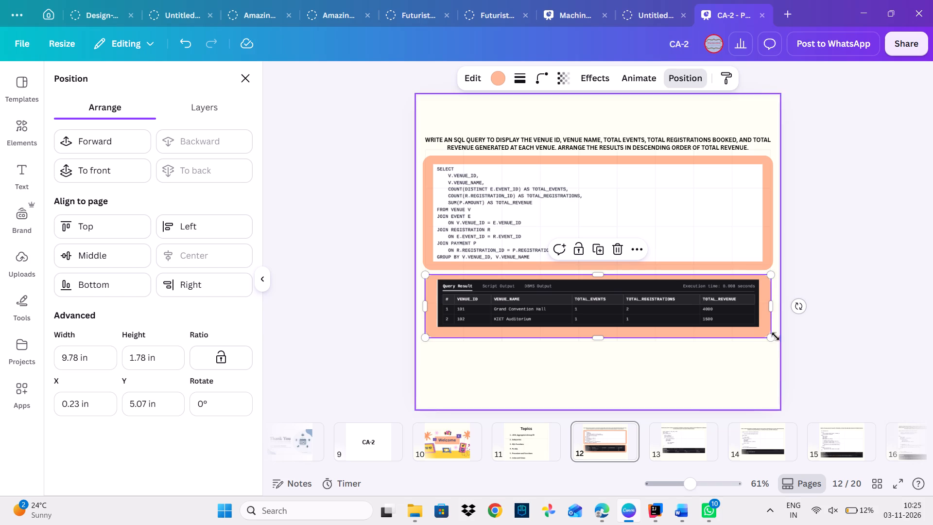
{"action": "left_click_drag", "start_coordinate": [771, 337], "coordinate": [770, 331]}
{"action": "left_click", "coordinate": [901, 238]}
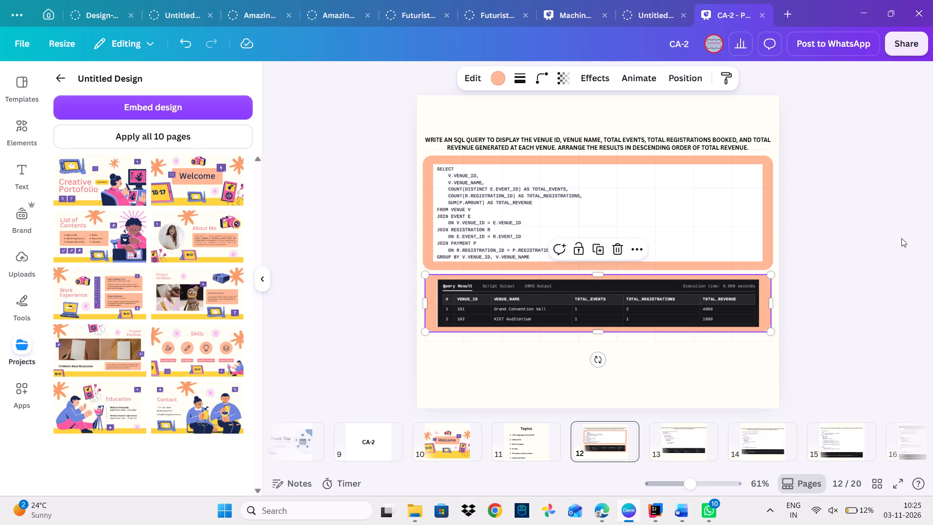
{"action": "left_click", "coordinate": [901, 238]}
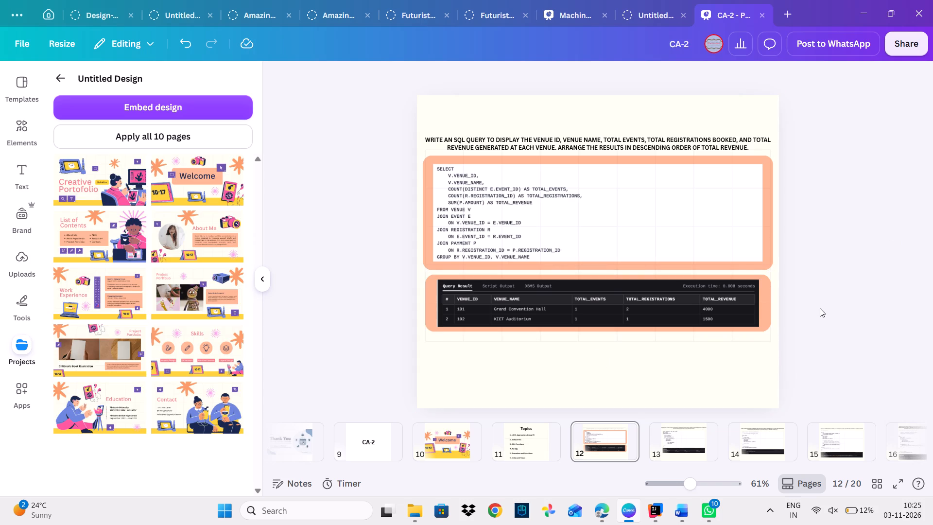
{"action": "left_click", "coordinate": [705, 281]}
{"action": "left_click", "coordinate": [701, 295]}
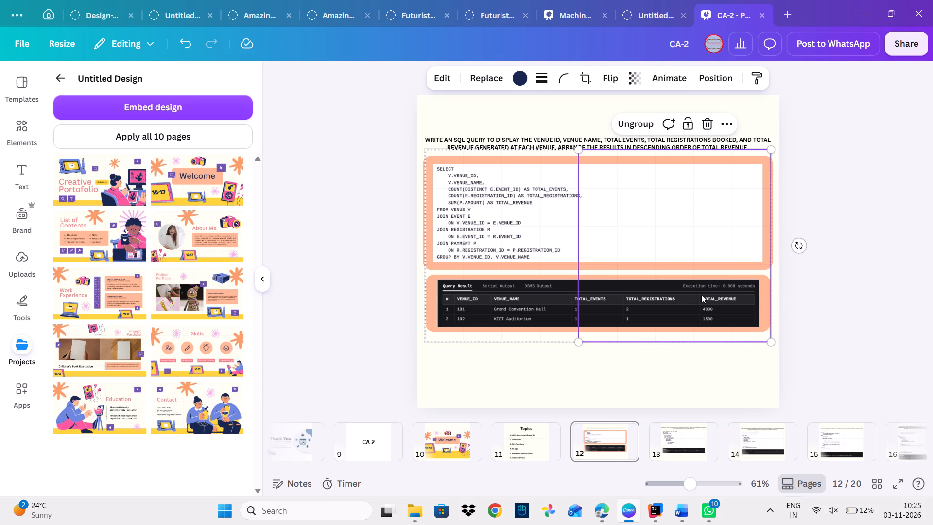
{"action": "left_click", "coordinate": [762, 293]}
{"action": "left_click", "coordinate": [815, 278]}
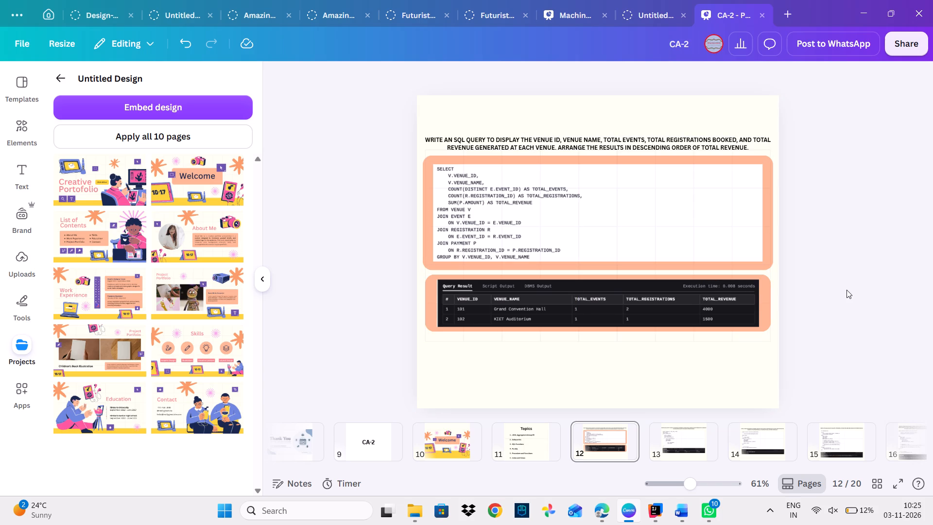
Paste the peach rectangle onto page 13 and send it backward to the lowest layer, behind the SQL code.
{"action": "left_click", "coordinate": [701, 434]}
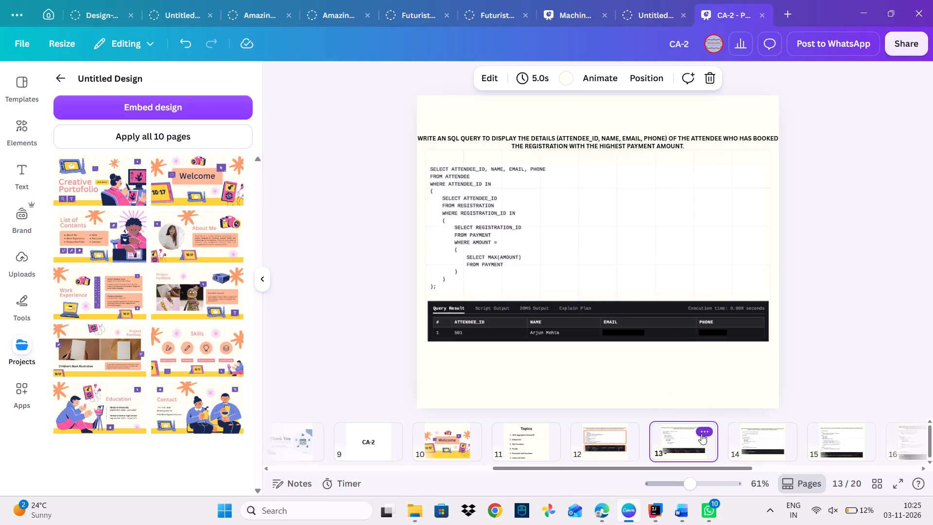
{"action": "left_click", "coordinate": [594, 245]}
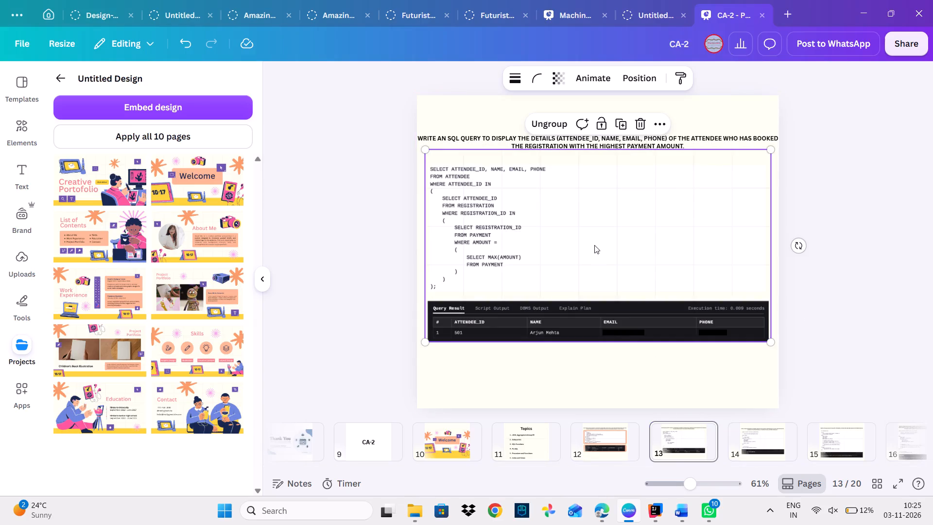
{"action": "key", "text": "ctrl+v"}
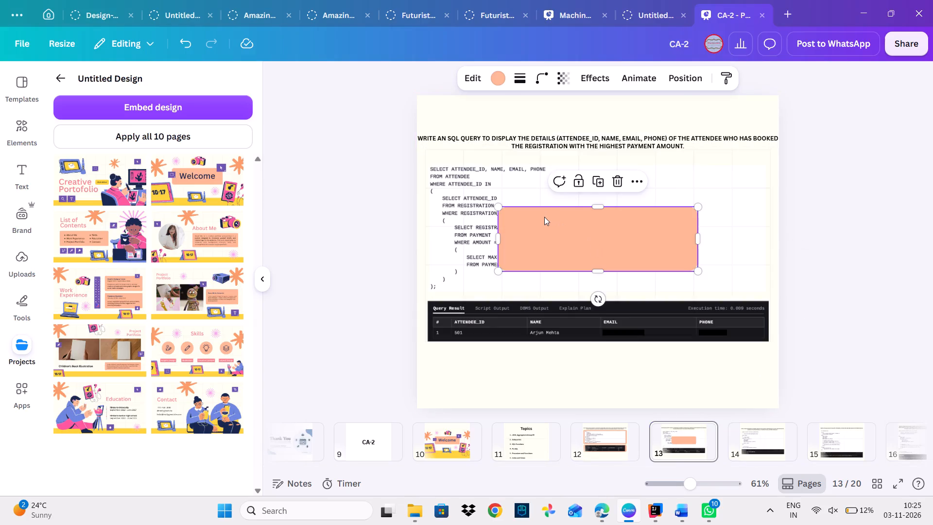
{"action": "left_click", "coordinate": [679, 87]}
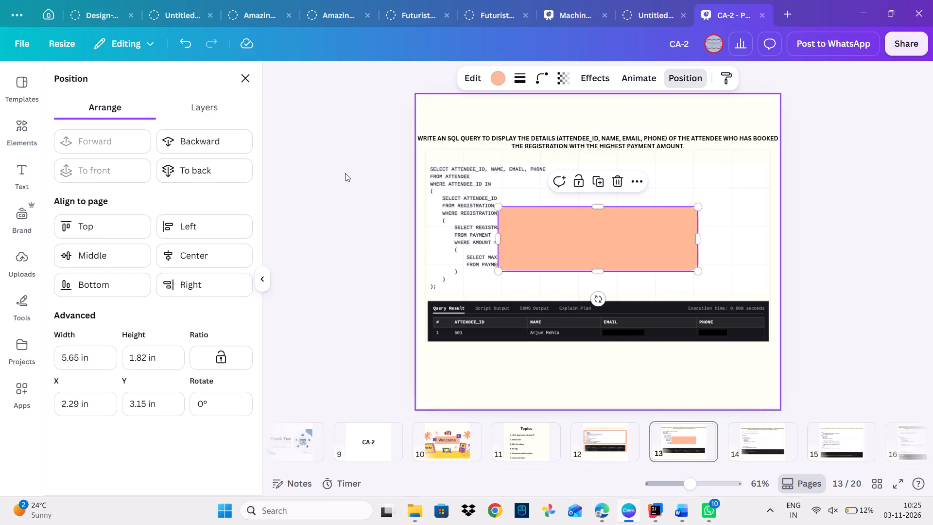
{"action": "left_click", "coordinate": [216, 139]}
{"action": "left_click", "coordinate": [216, 139]}
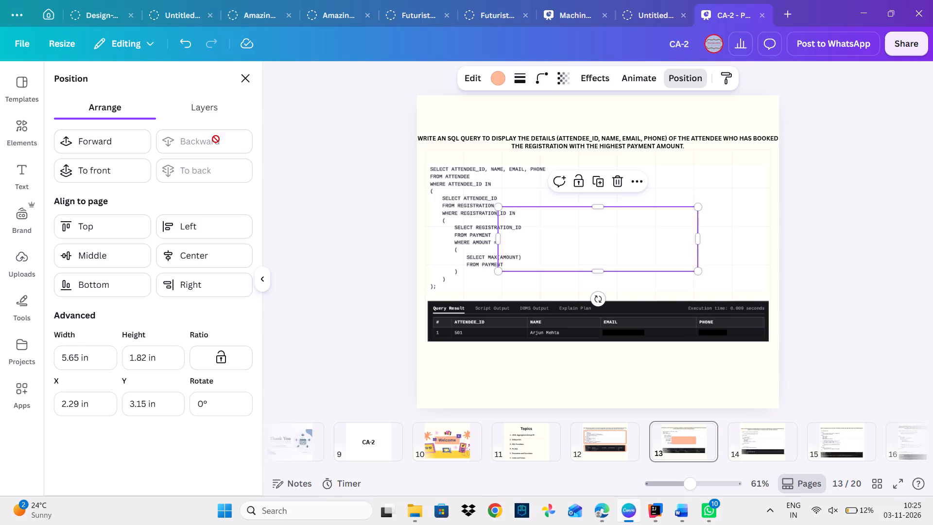
Enlarge the peach rectangle on page 13 to about 10 by 5.4 in so it frames both the SQL code and the query result.
{"action": "left_click_drag", "start_coordinate": [498, 208], "coordinate": [425, 158]}
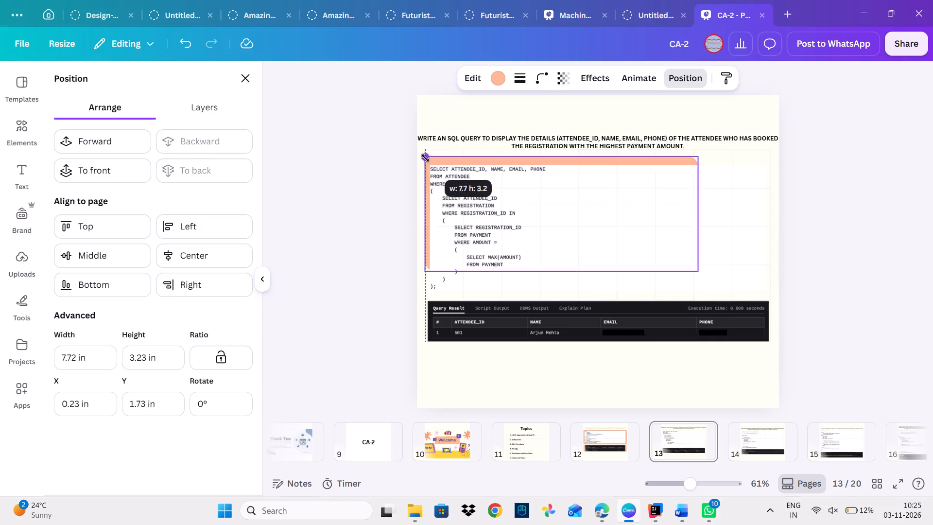
{"action": "left_click_drag", "start_coordinate": [425, 158], "coordinate": [420, 159]}
{"action": "left_click_drag", "start_coordinate": [698, 274], "coordinate": [772, 353]}
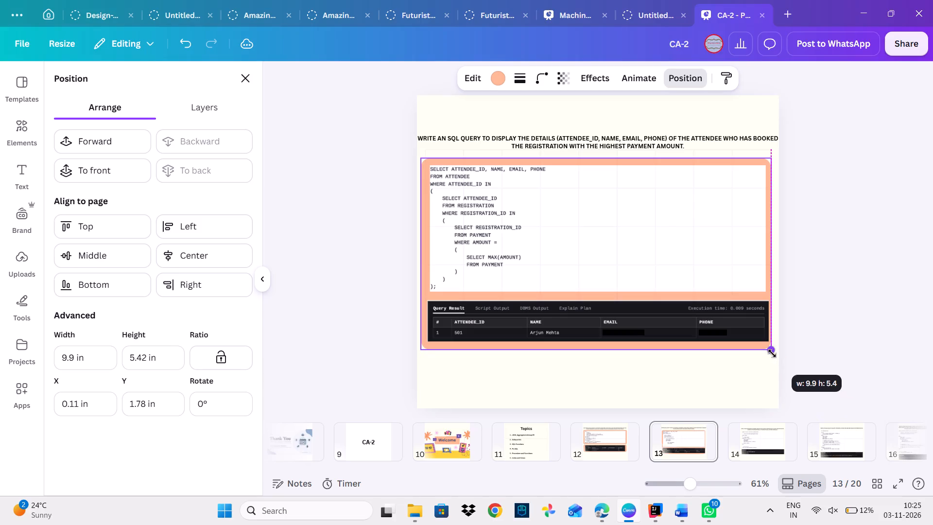
{"action": "left_click_drag", "start_coordinate": [772, 353], "coordinate": [775, 353]}
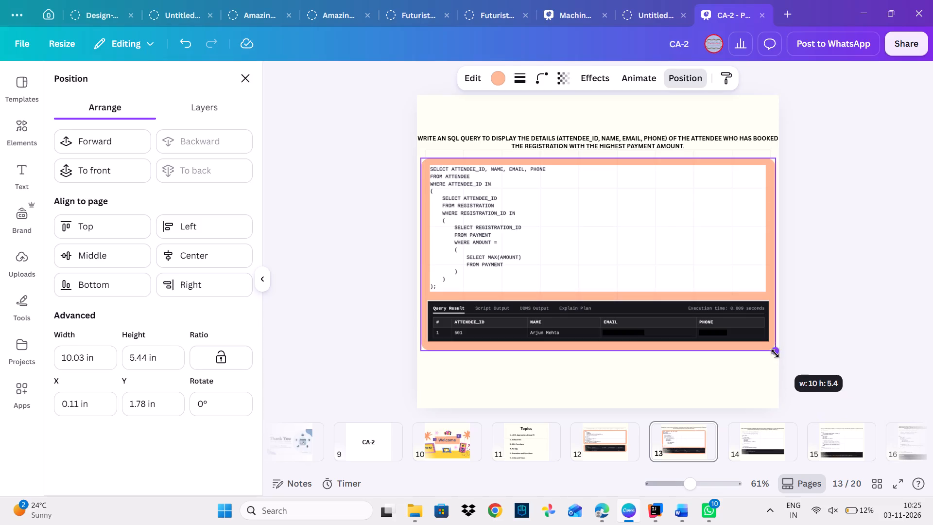
{"action": "left_click_drag", "start_coordinate": [775, 353], "coordinate": [775, 353]}
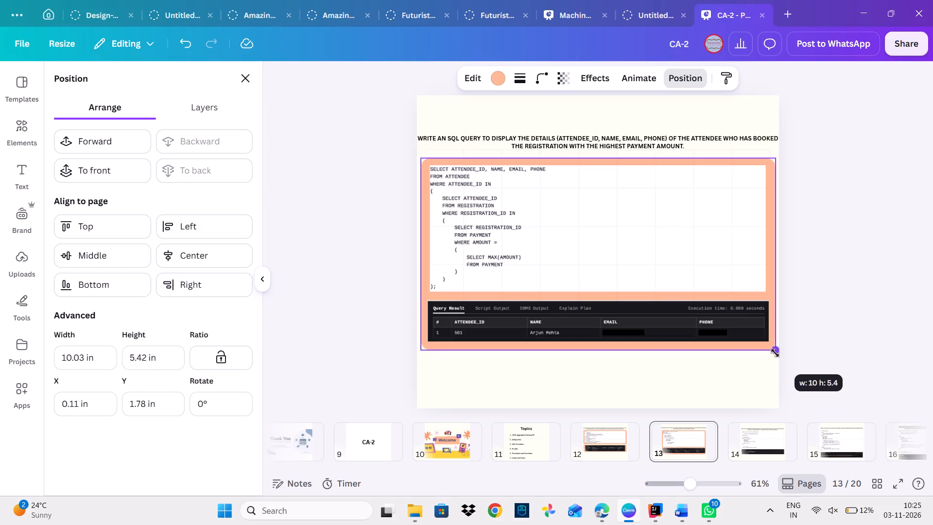
{"action": "left_click_drag", "start_coordinate": [775, 353], "coordinate": [775, 353]}
{"action": "left_click", "coordinate": [831, 303]}
{"action": "left_click", "coordinate": [831, 303]}
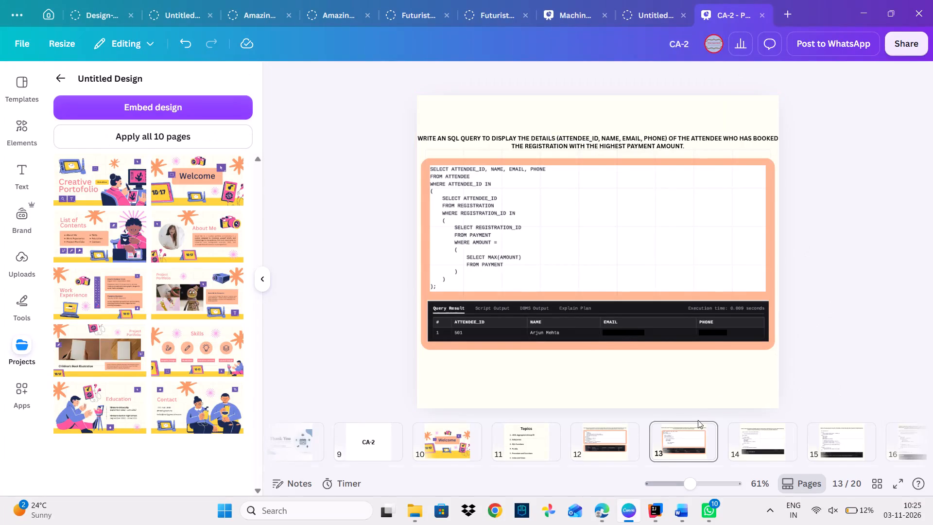
Paste the peach rectangle onto page 14 and send it backward to the lowest layer, behind the GET_PAYMENT_AMOUNT function code.
{"action": "left_click", "coordinate": [755, 444]}
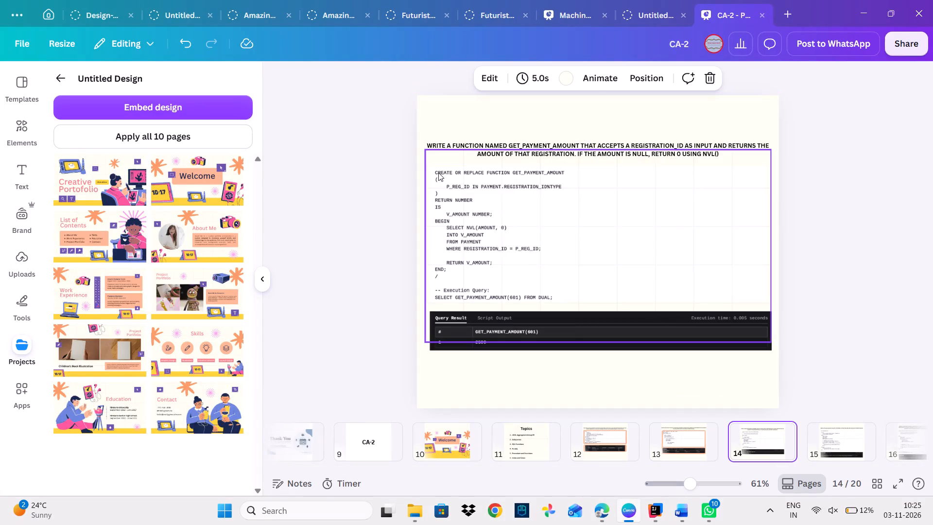
{"action": "key", "text": "ctrl+v"}
{"action": "left_click", "coordinate": [667, 78]}
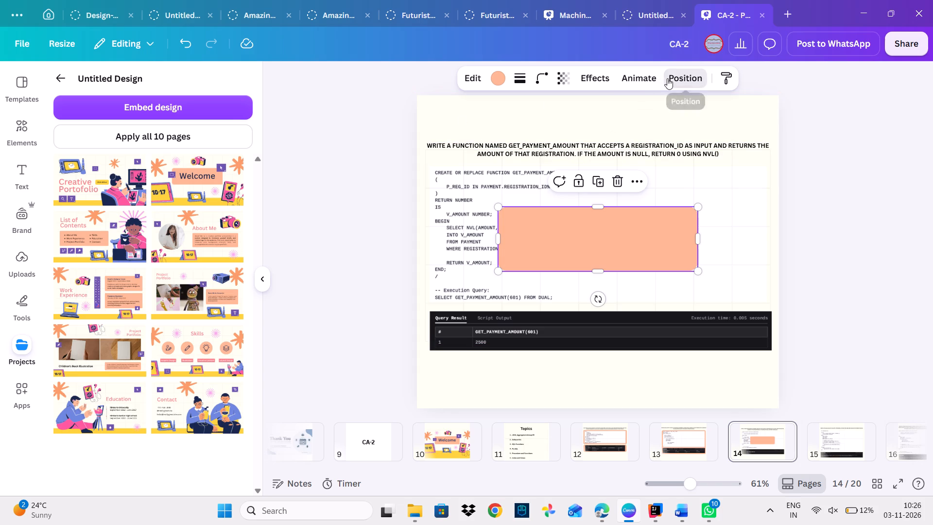
{"action": "left_click", "coordinate": [226, 140]}
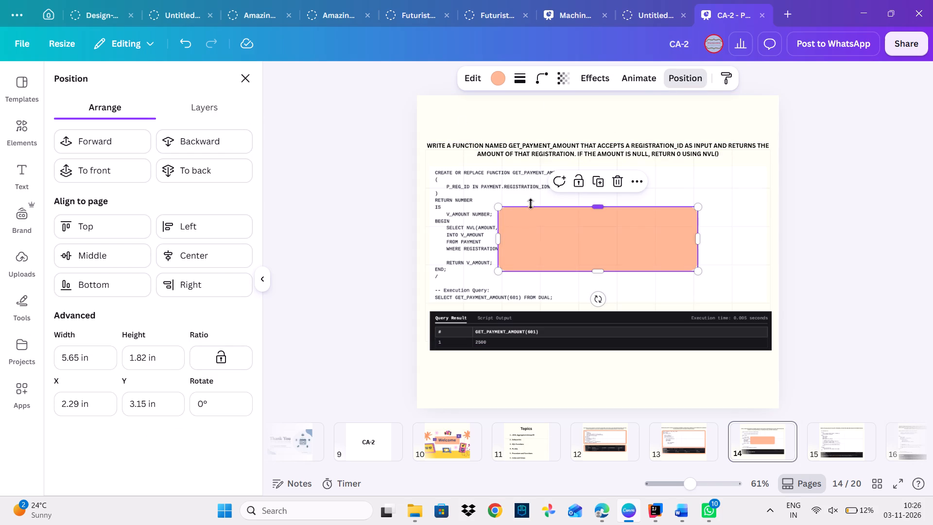
{"action": "left_click", "coordinate": [195, 139]}
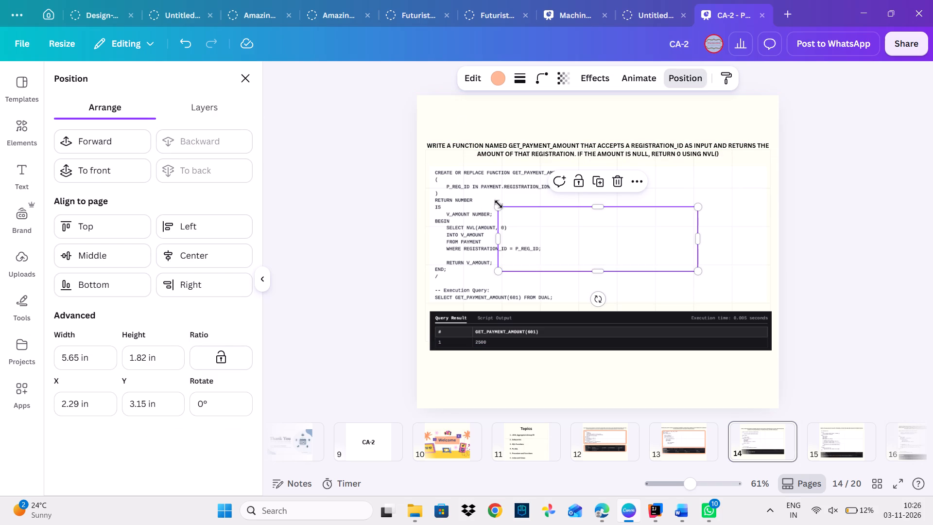
Enlarge the peach rectangle on page 14 to about 10 in wide so it frames both the function code and the query result.
{"action": "left_click", "coordinate": [503, 205]}
{"action": "left_click_drag", "start_coordinate": [497, 206], "coordinate": [426, 167]}
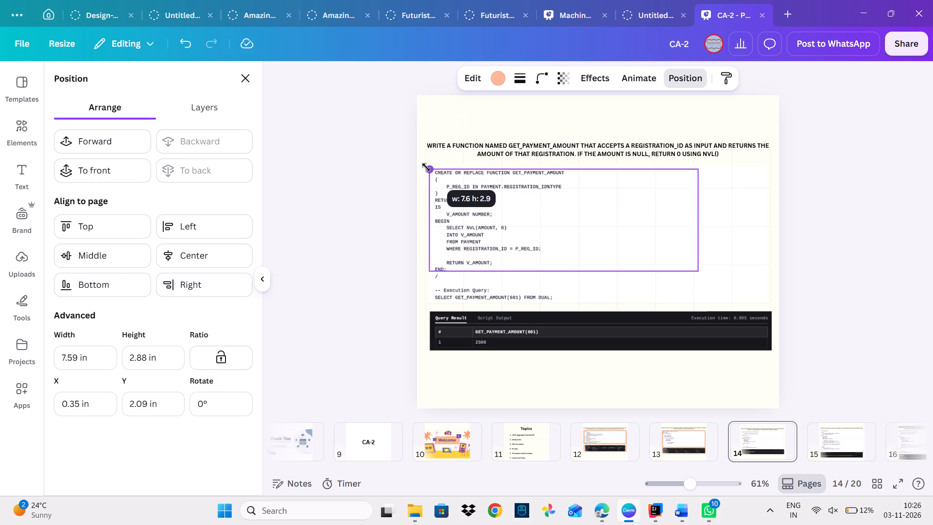
{"action": "left_click_drag", "start_coordinate": [426, 167], "coordinate": [420, 159]}
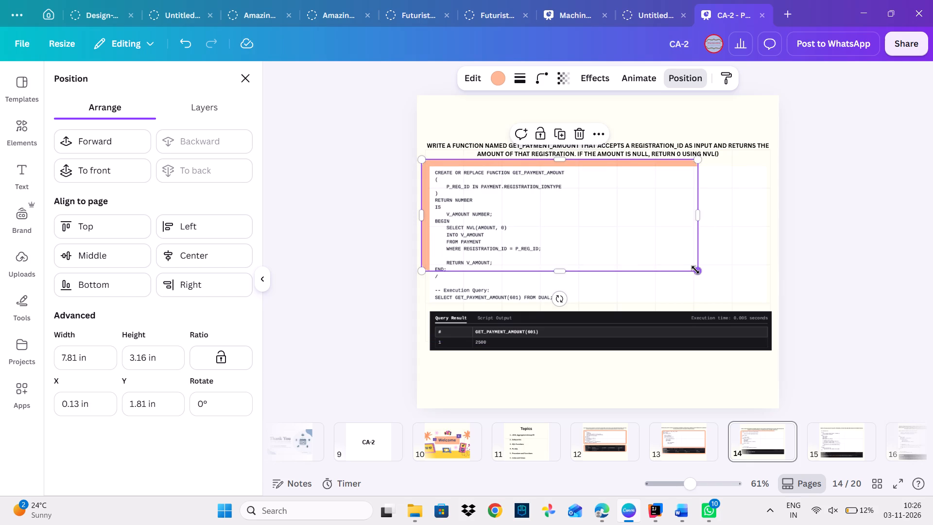
{"action": "left_click_drag", "start_coordinate": [695, 270], "coordinate": [775, 359]}
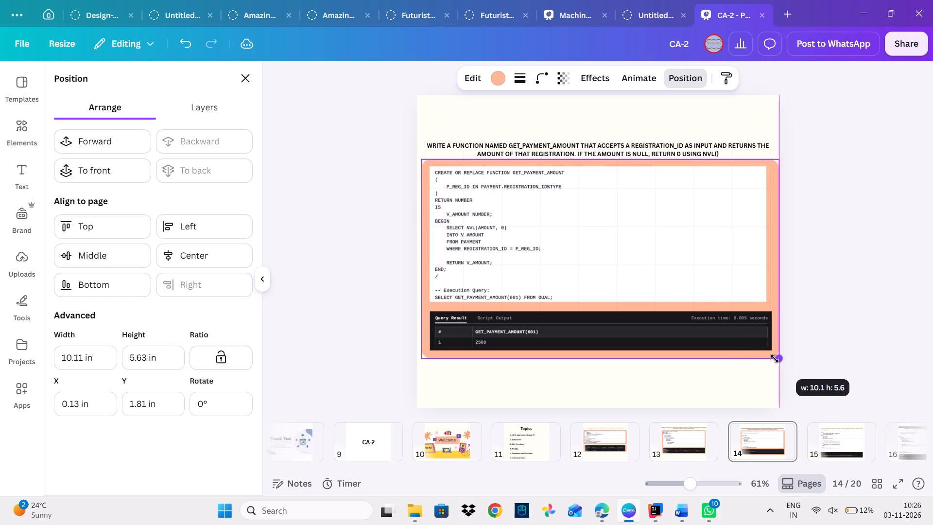
{"action": "left_click_drag", "start_coordinate": [775, 359], "coordinate": [773, 362]}
{"action": "left_click", "coordinate": [839, 306]}
{"action": "left_click", "coordinate": [839, 306]}
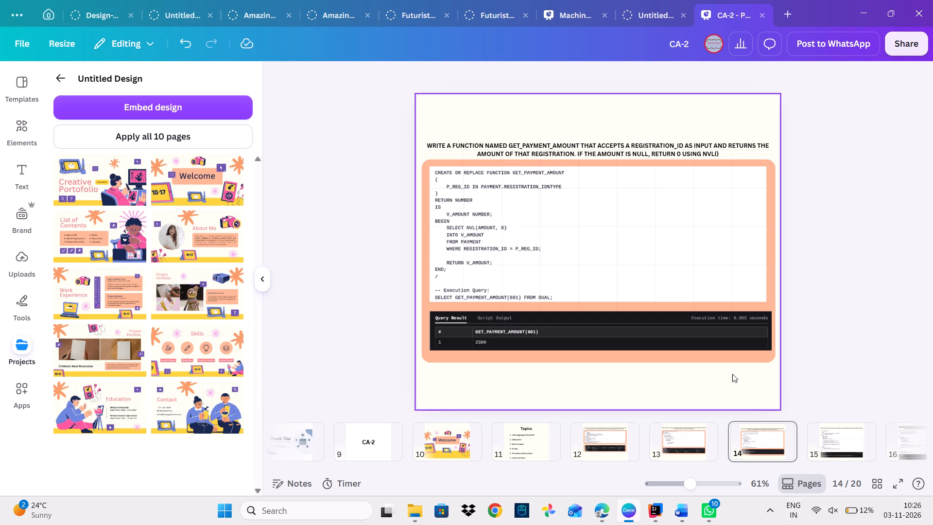
Paste the peach rectangle onto page 15 and send it backward to the lowest layer, behind the PL/SQL block.
{"action": "left_click", "coordinate": [821, 442]}
{"action": "left_click", "coordinate": [656, 328]}
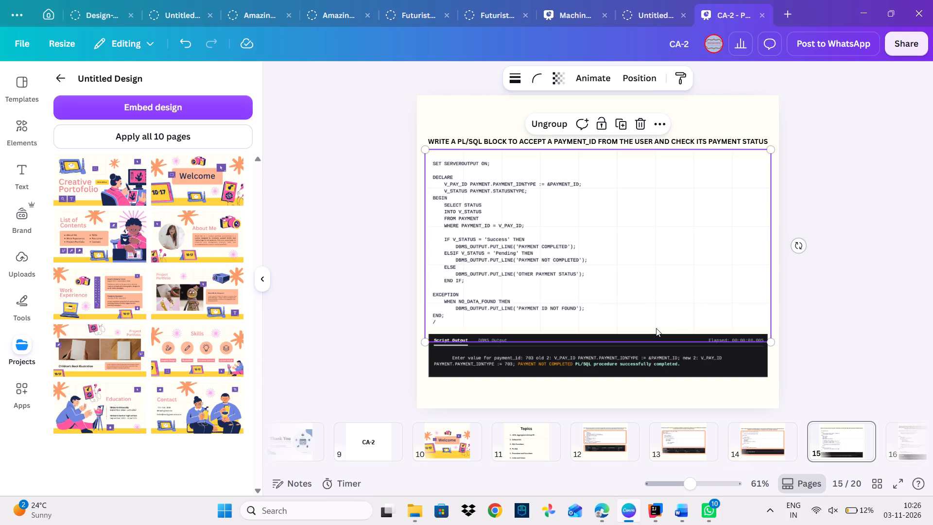
{"action": "key", "text": "ctrl+v"}
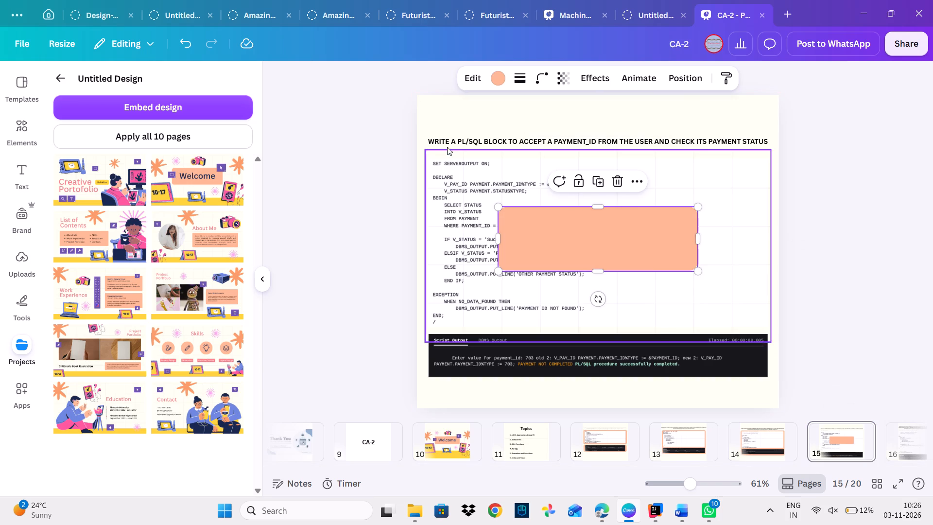
{"action": "left_click", "coordinate": [680, 82]}
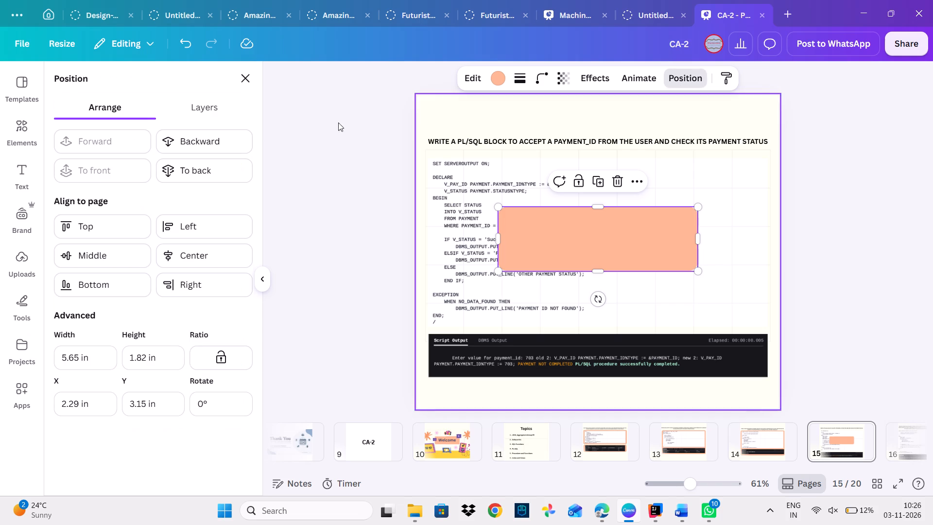
{"action": "left_click", "coordinate": [222, 139]}
{"action": "left_click", "coordinate": [222, 139]}
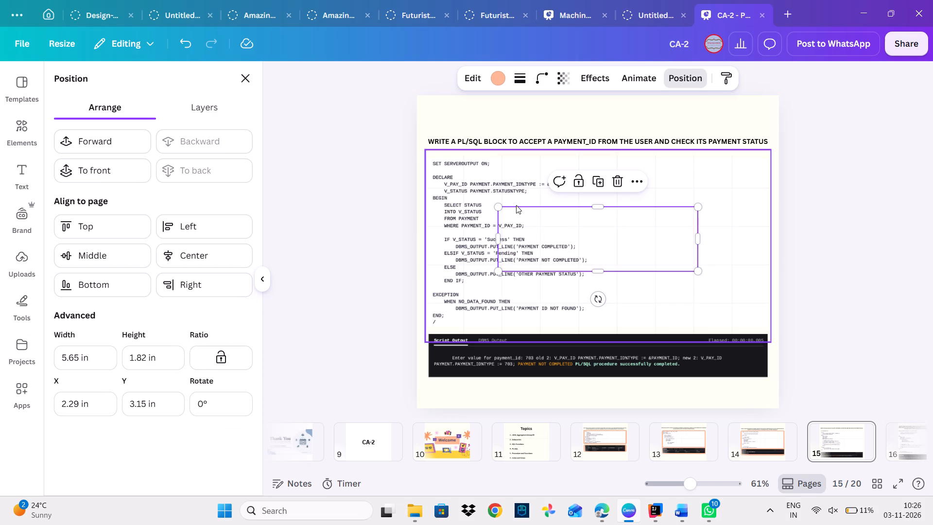
Enlarge the peach rectangle on page 15 to about 10 in wide so it frames both the PL/SQL block and the script output.
{"action": "left_click_drag", "start_coordinate": [496, 206], "coordinate": [420, 154]}
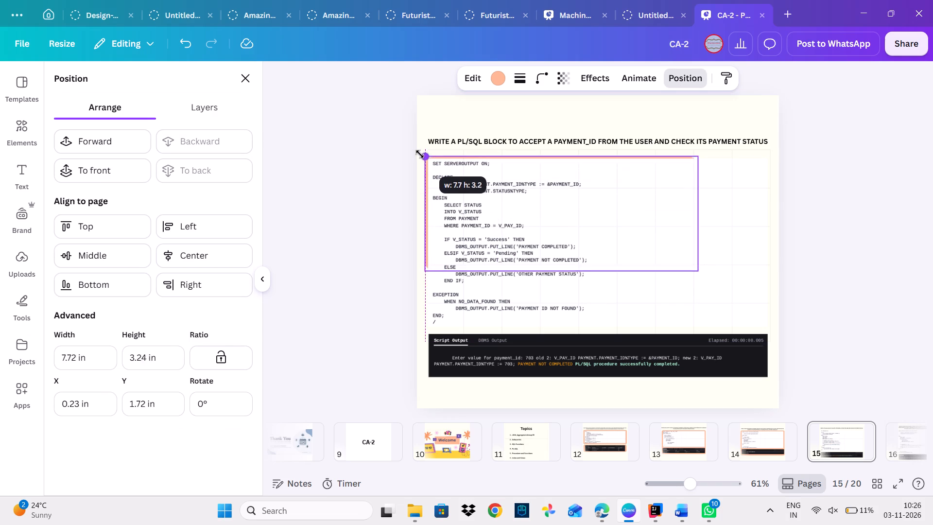
{"action": "left_click_drag", "start_coordinate": [420, 154], "coordinate": [420, 152]}
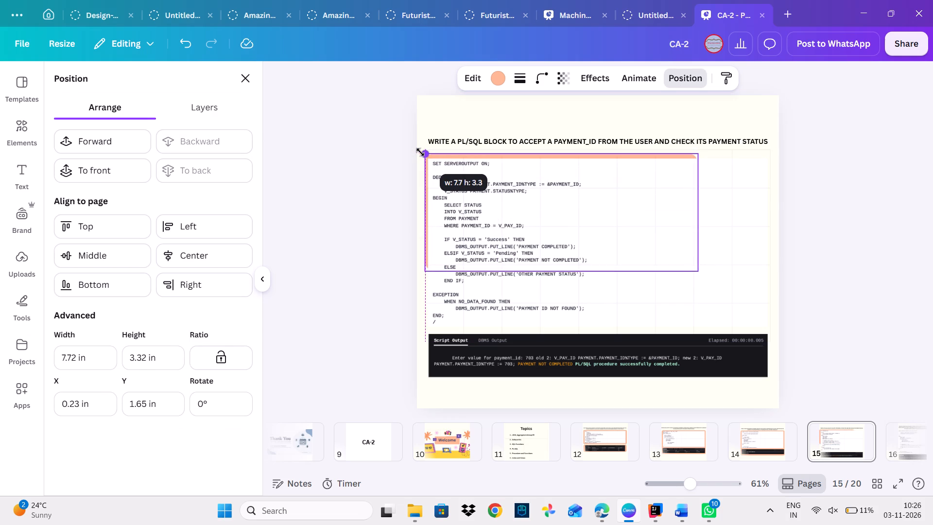
{"action": "left_click_drag", "start_coordinate": [420, 152], "coordinate": [419, 151]}
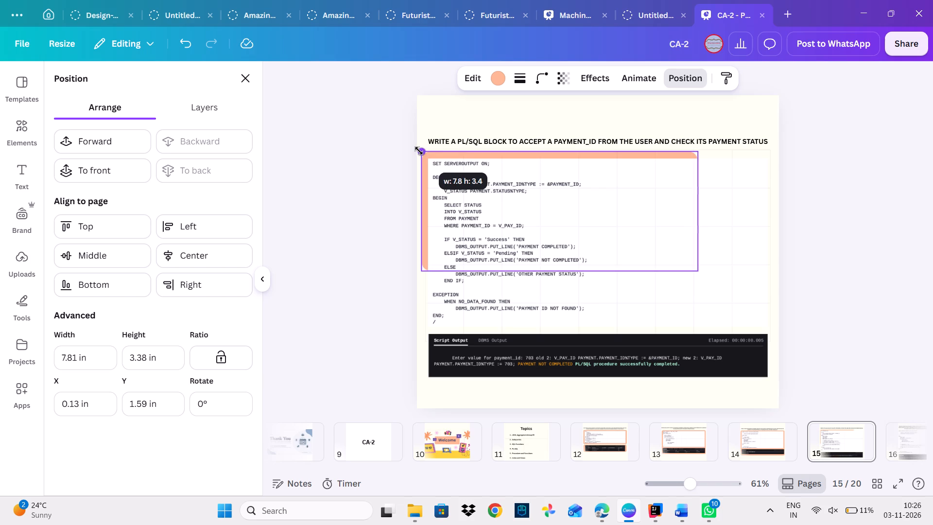
{"action": "left_click_drag", "start_coordinate": [419, 151], "coordinate": [418, 151]}
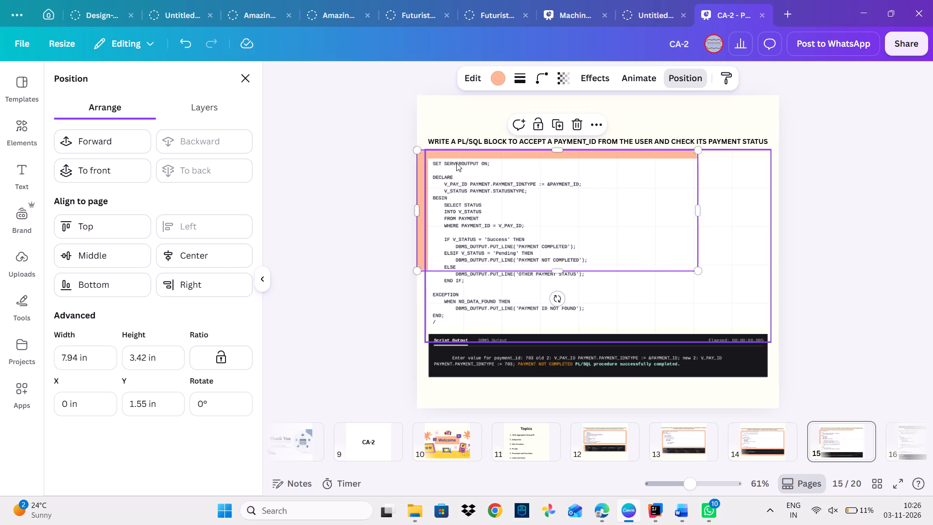
{"action": "left_click_drag", "start_coordinate": [420, 151], "coordinate": [427, 154]}
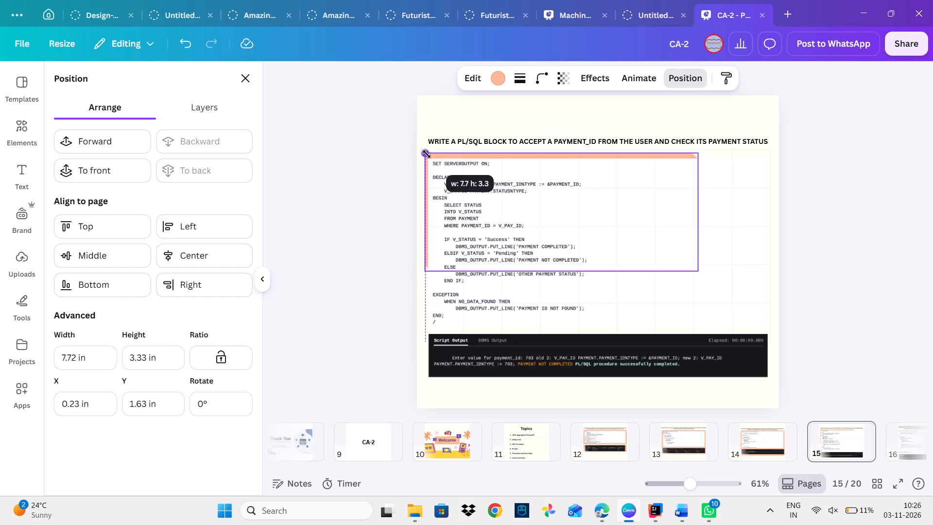
{"action": "left_click_drag", "start_coordinate": [427, 154], "coordinate": [425, 154]}
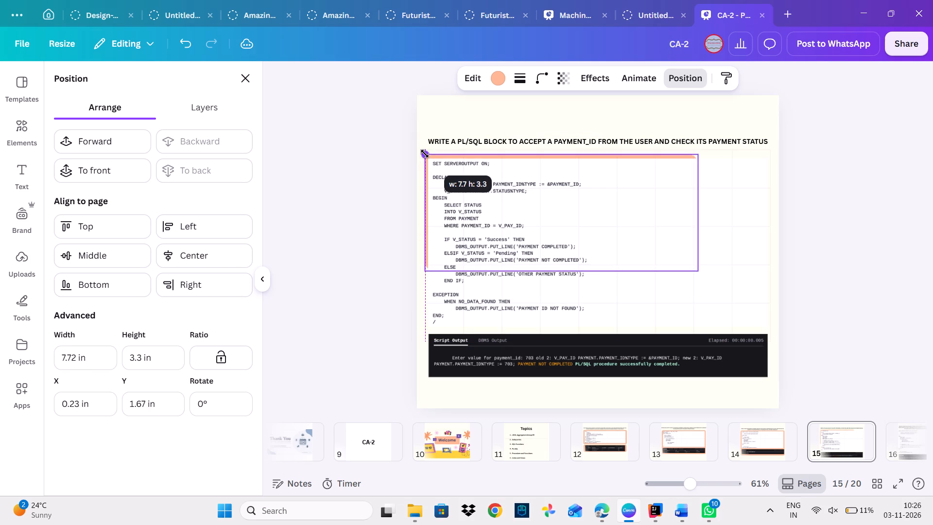
{"action": "left_click_drag", "start_coordinate": [425, 154], "coordinate": [424, 154]}
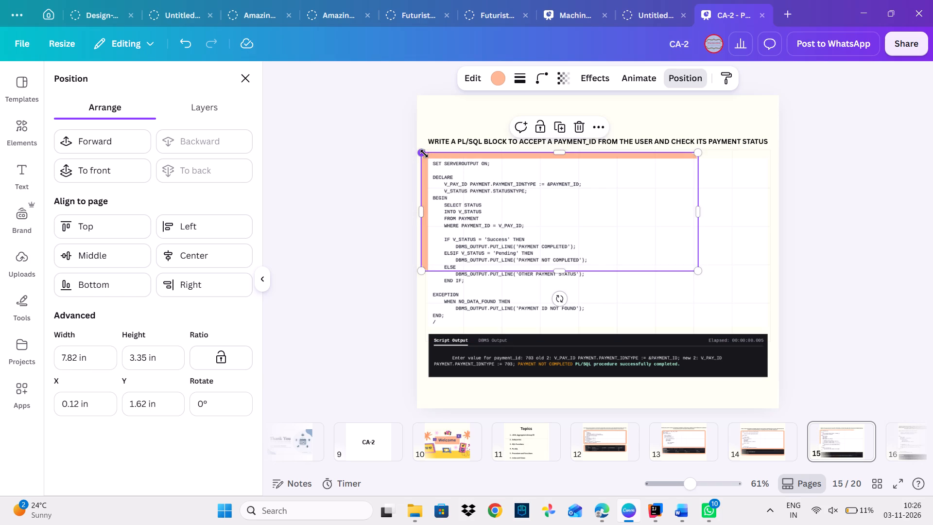
{"action": "left_click_drag", "start_coordinate": [698, 270], "coordinate": [775, 381]}
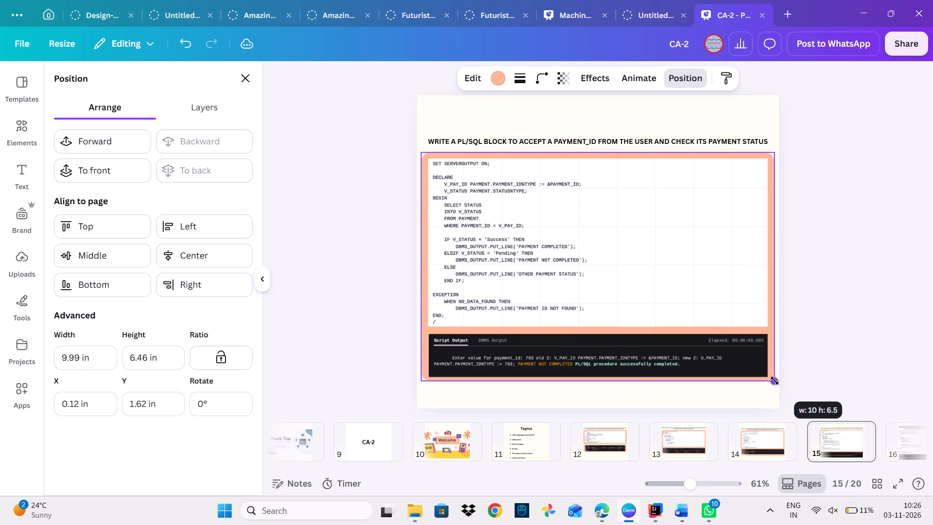
{"action": "left_click_drag", "start_coordinate": [775, 381], "coordinate": [775, 385]}
{"action": "left_click", "coordinate": [854, 327]}
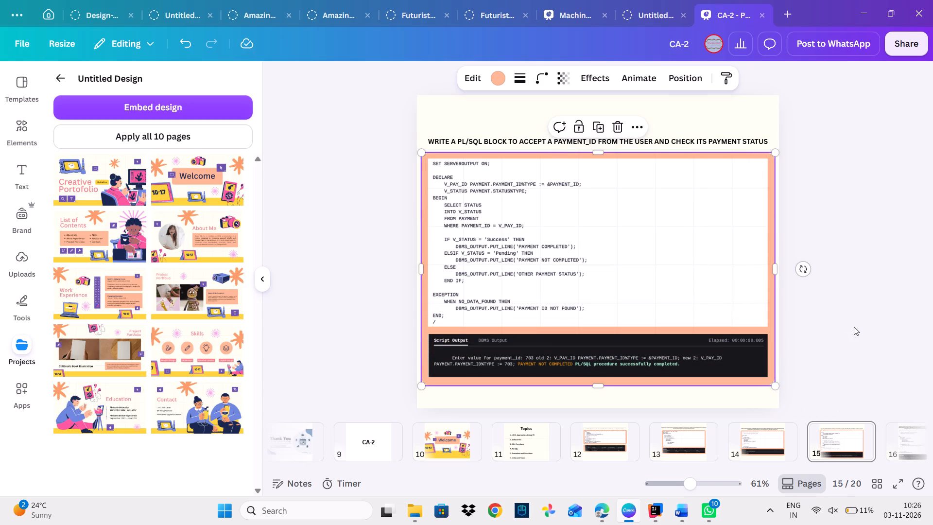
{"action": "left_click", "coordinate": [854, 327]}
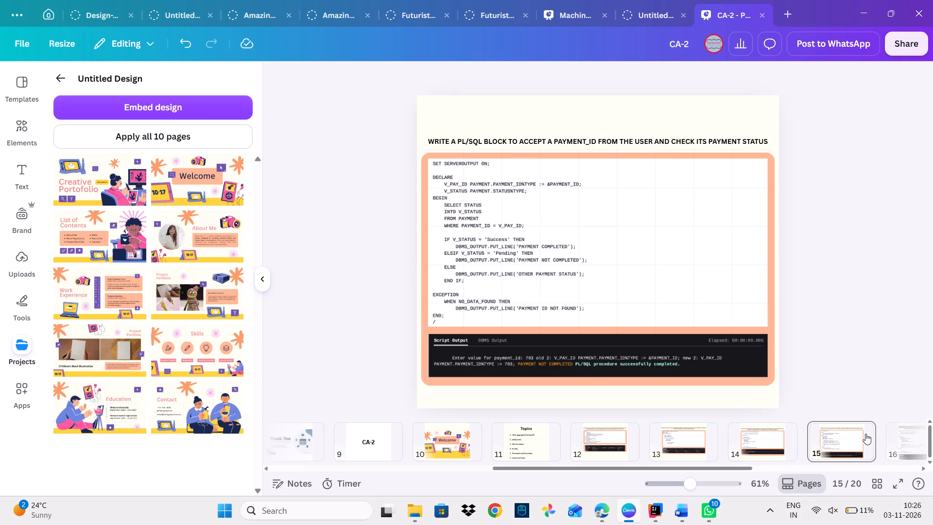
Paste the peach rectangle onto page 16 and send it backward to the lowest layer, behind the UPDATE_EVENT_CAPACITY procedure code.
{"action": "scroll", "coordinate": [865, 434], "scroll_direction": "left", "scroll_amount": 2}
{"action": "left_click", "coordinate": [778, 447]}
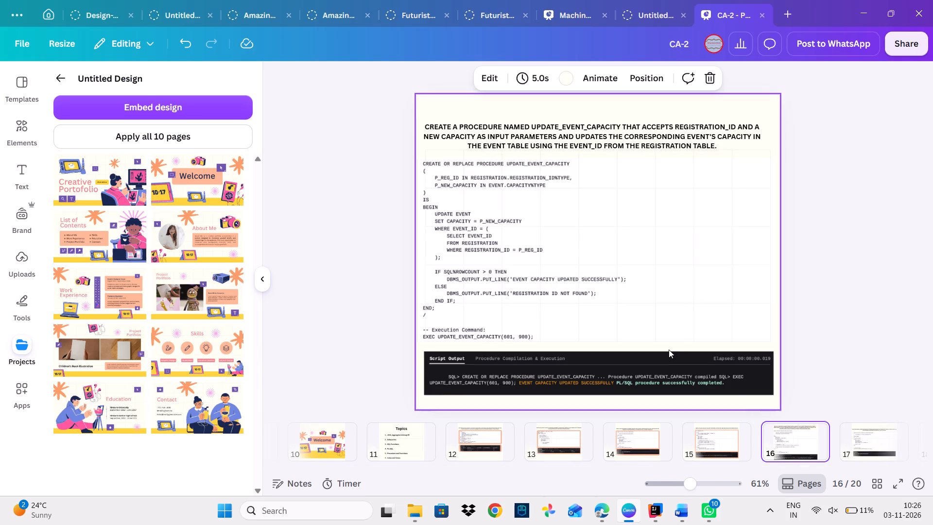
{"action": "left_click", "coordinate": [669, 350]}
{"action": "key", "text": "ctrl+v"}
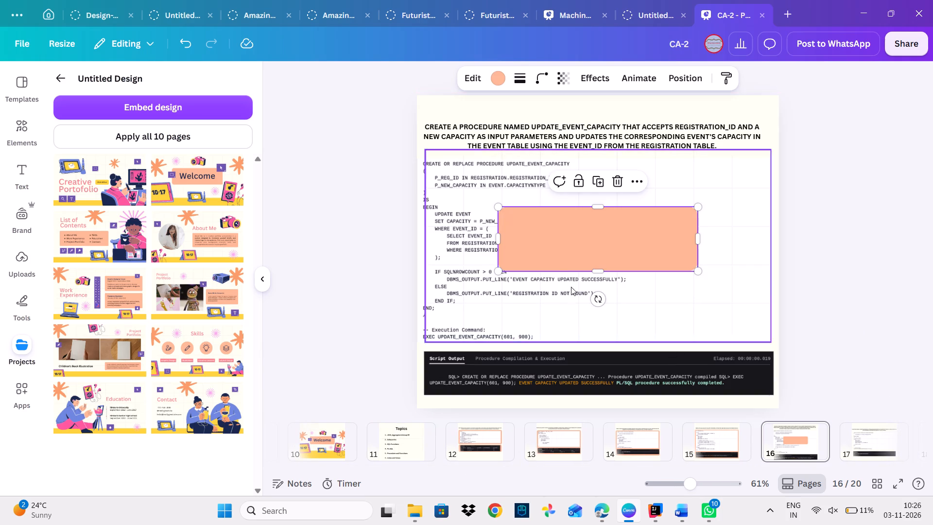
{"action": "left_click", "coordinate": [678, 73]}
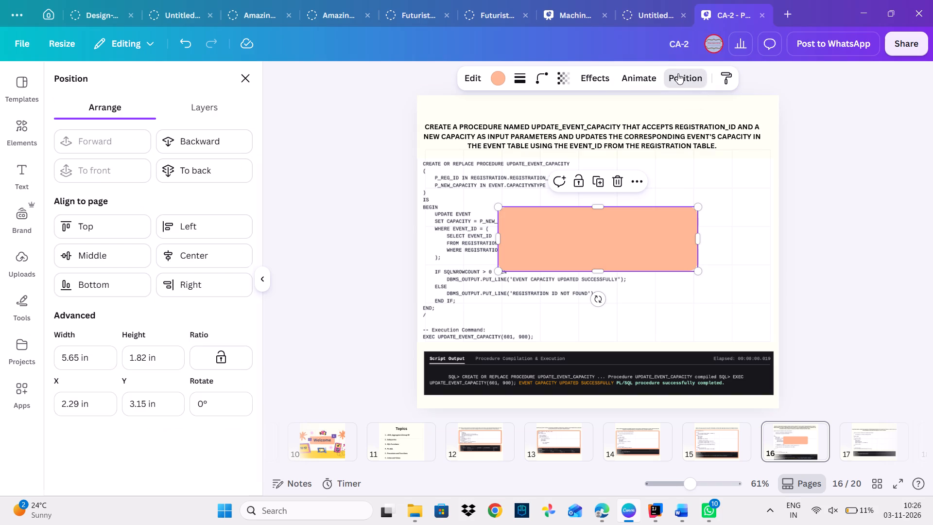
{"action": "left_click", "coordinate": [208, 140]}
{"action": "left_click", "coordinate": [208, 140]}
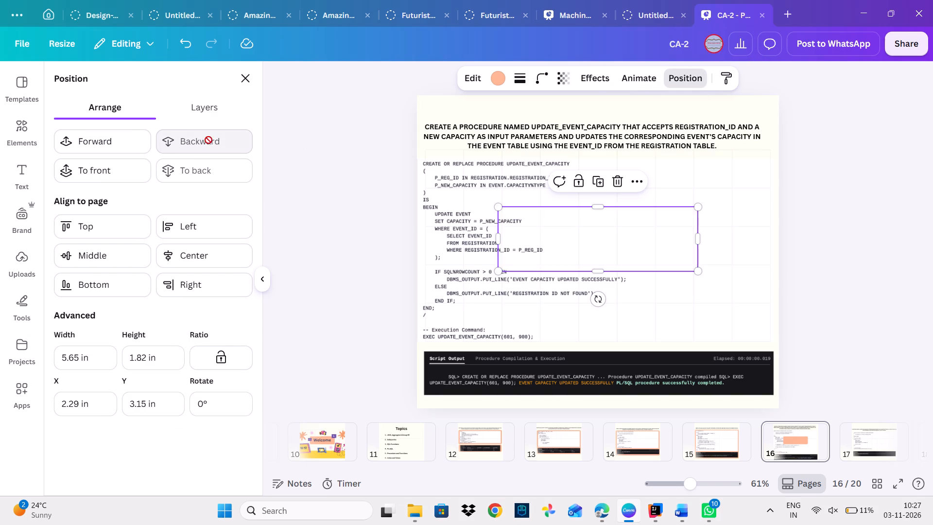
Enlarge the peach rectangle on page 16 to the full page width so it frames both the procedure code and the script output.
{"action": "left_click_drag", "start_coordinate": [499, 207], "coordinate": [427, 162]}
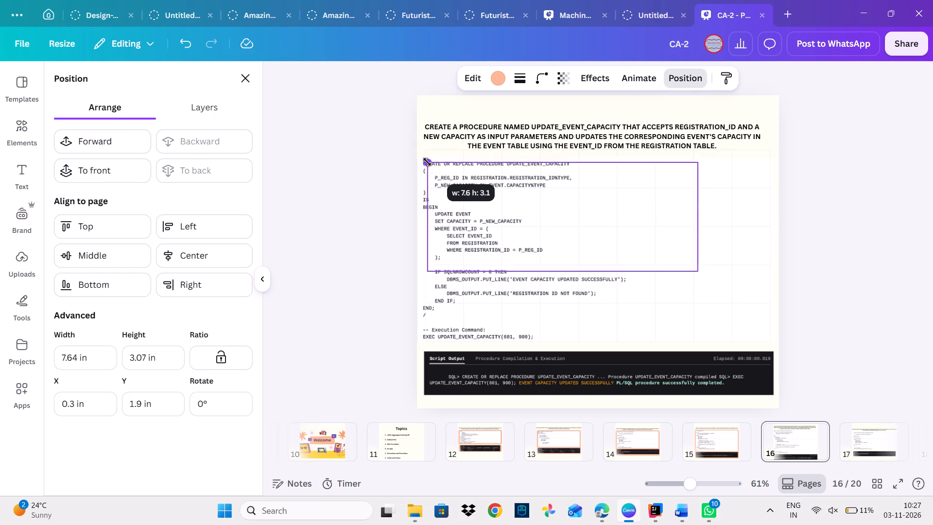
{"action": "left_click_drag", "start_coordinate": [427, 162], "coordinate": [417, 152]}
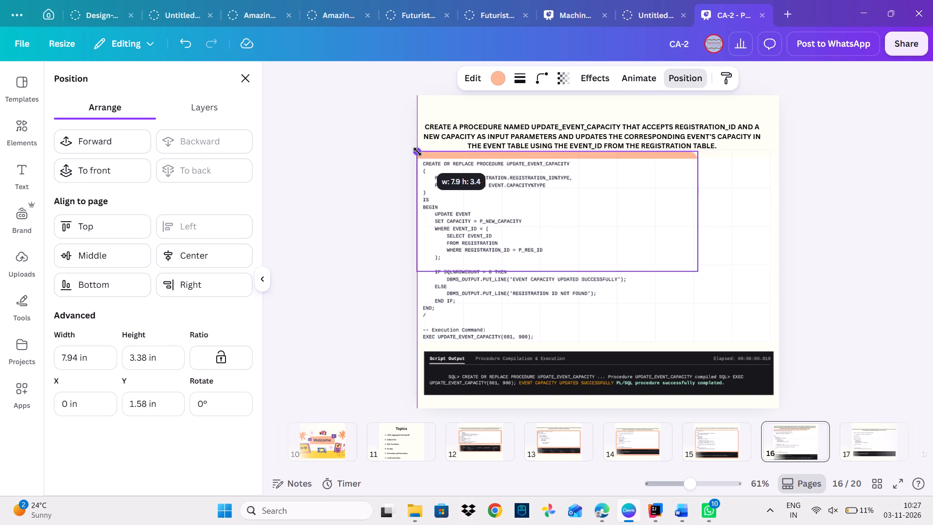
{"action": "left_click_drag", "start_coordinate": [417, 152], "coordinate": [417, 153]}
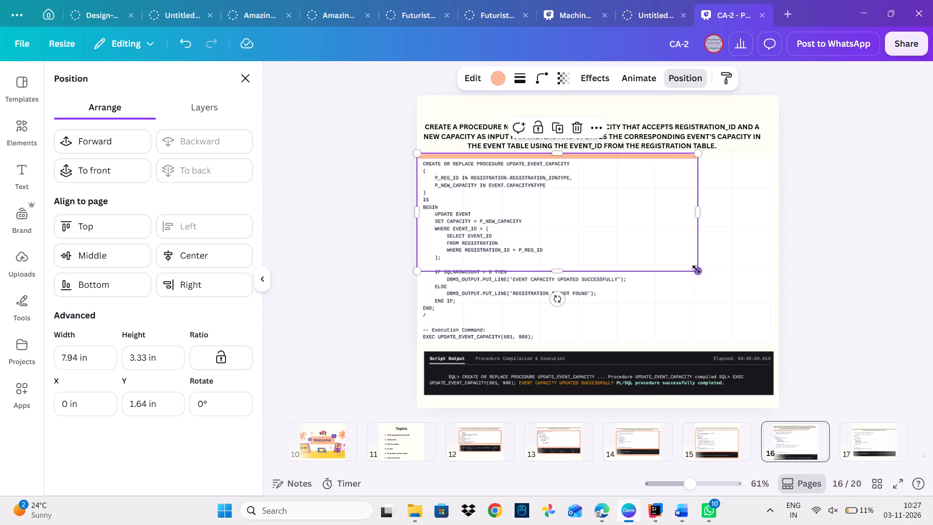
{"action": "left_click_drag", "start_coordinate": [696, 269], "coordinate": [780, 401]}
{"action": "left_click", "coordinate": [856, 330]}
{"action": "left_click", "coordinate": [856, 330]}
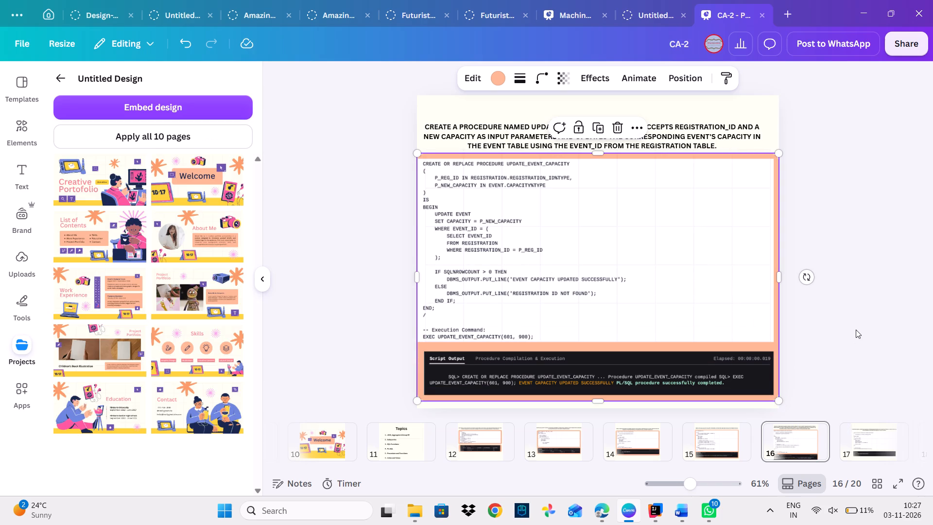
Shift the background grid on page 16 slightly up and to the right.
{"action": "left_click_drag", "start_coordinate": [647, 255], "coordinate": [650, 257]}
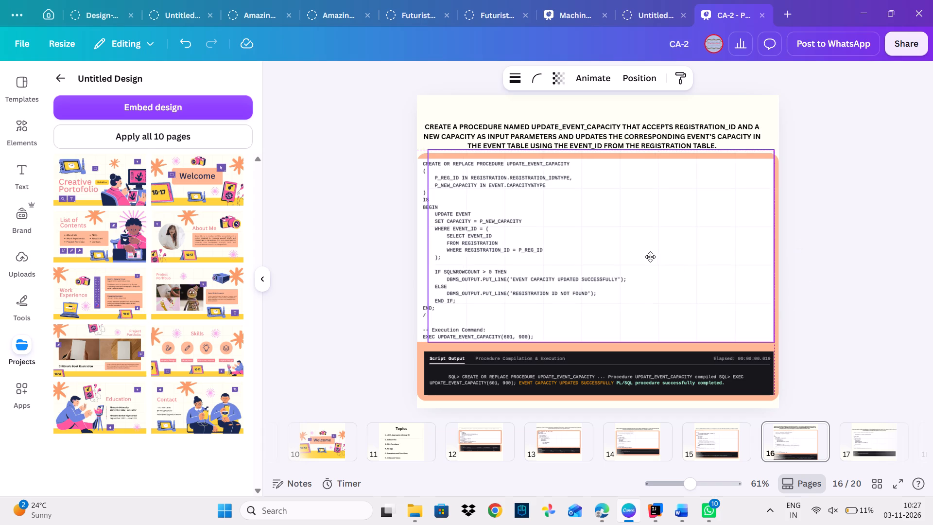
{"action": "left_click_drag", "start_coordinate": [650, 257], "coordinate": [659, 251]}
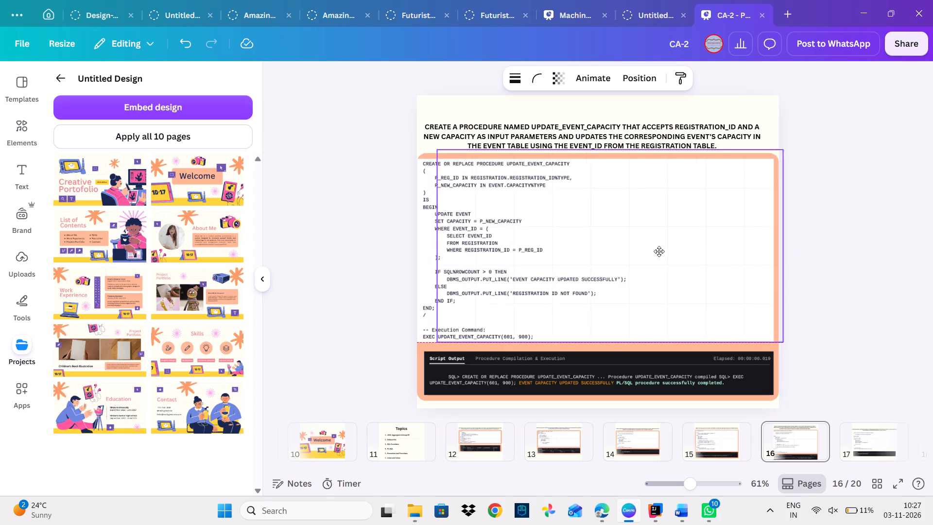
{"action": "left_click_drag", "start_coordinate": [659, 251], "coordinate": [650, 246]}
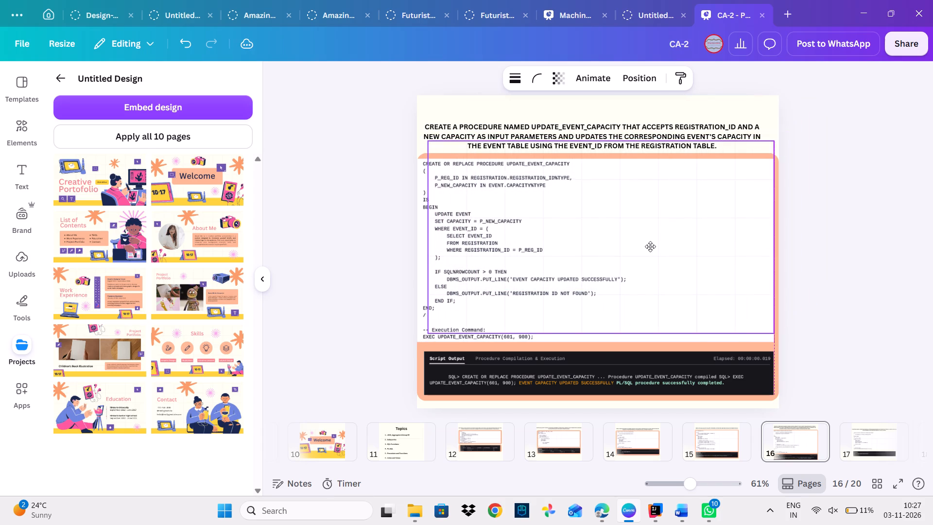
{"action": "left_click_drag", "start_coordinate": [650, 246], "coordinate": [651, 246]}
{"action": "left_click", "coordinate": [845, 197]}
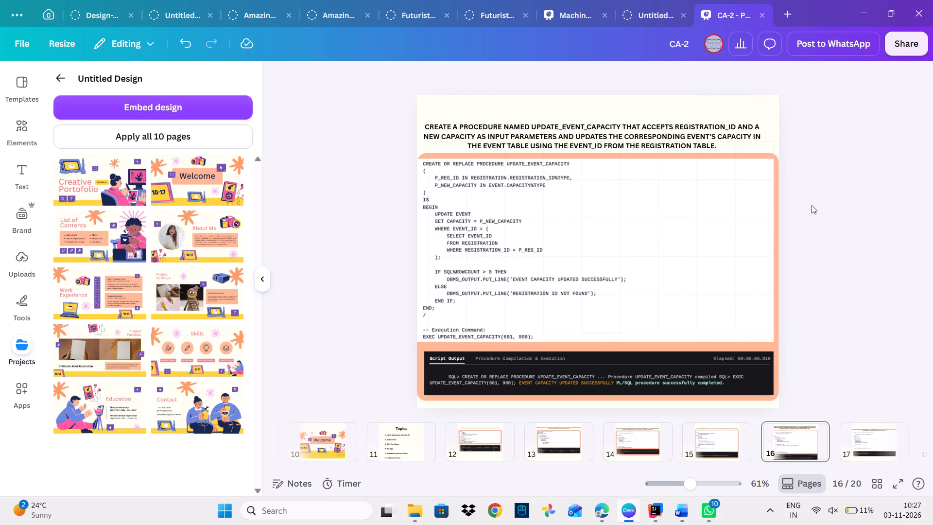
{"action": "left_click", "coordinate": [688, 228]}
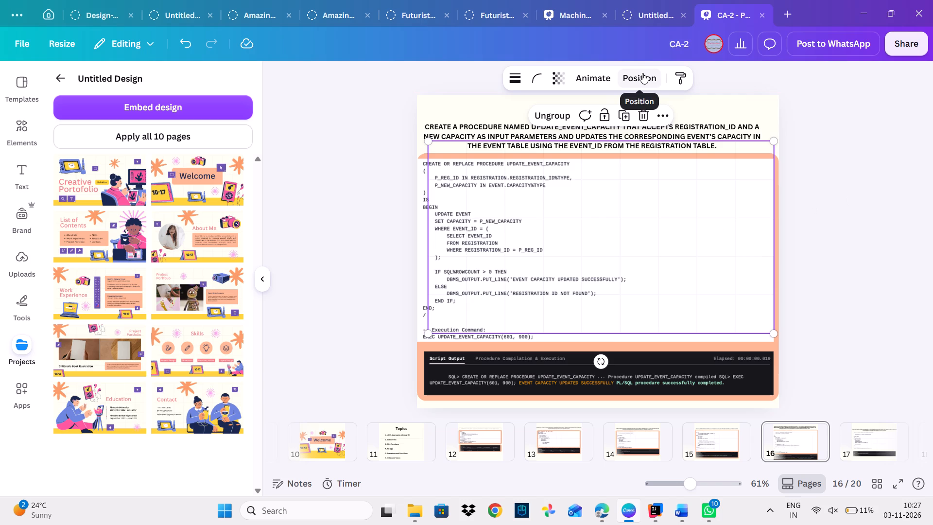
{"action": "left_click", "coordinate": [893, 184]}
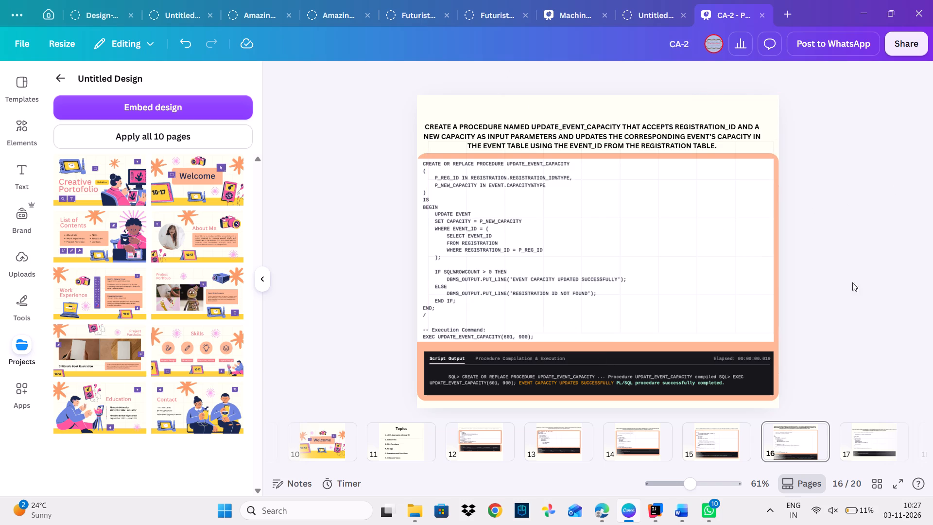
Paste the peach rectangle onto page 17 and send it backward to the lowest layer, behind the GET_ATTENDEE_REGISTRATIONS function code.
{"action": "left_click", "coordinate": [845, 437]}
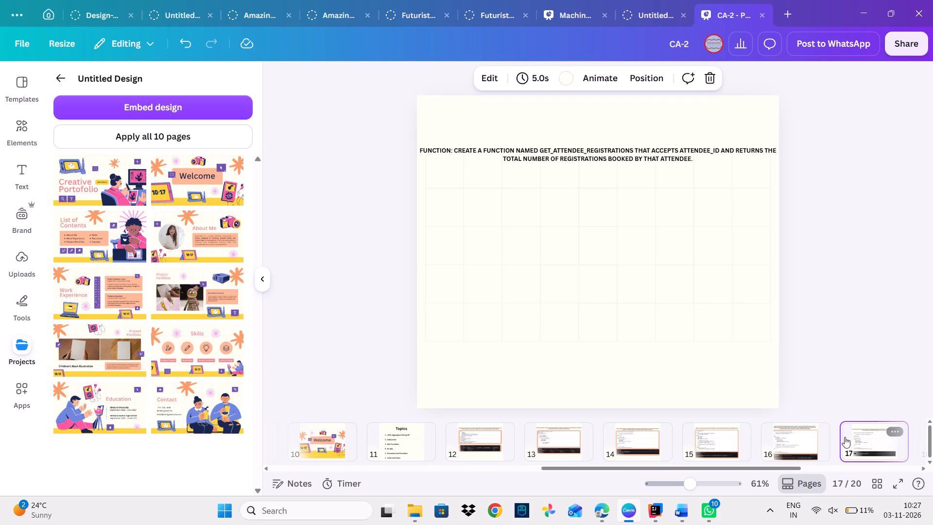
{"action": "left_click", "coordinate": [697, 388]}
{"action": "key", "text": "ctrl+v"}
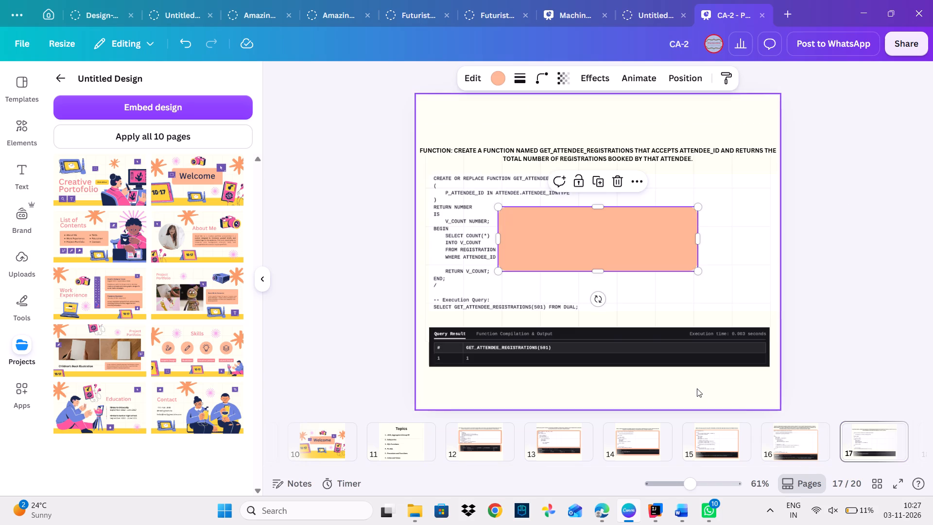
{"action": "left_click", "coordinate": [697, 79]}
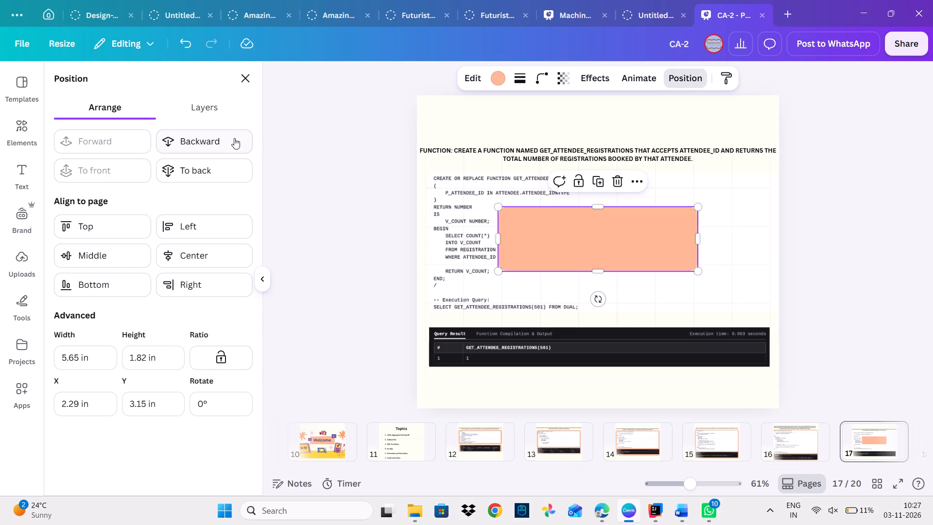
{"action": "left_click", "coordinate": [223, 137]}
{"action": "left_click", "coordinate": [223, 137]}
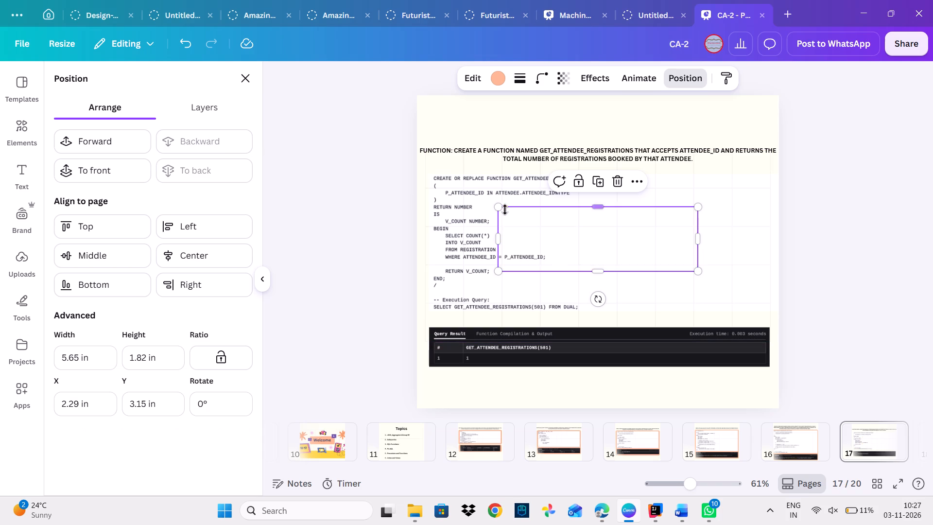
Enlarge the peach rectangle on page 17 to about 10.24 by 5.84 in so it frames both the function code and the query result.
{"action": "left_click_drag", "start_coordinate": [495, 209], "coordinate": [414, 168]}
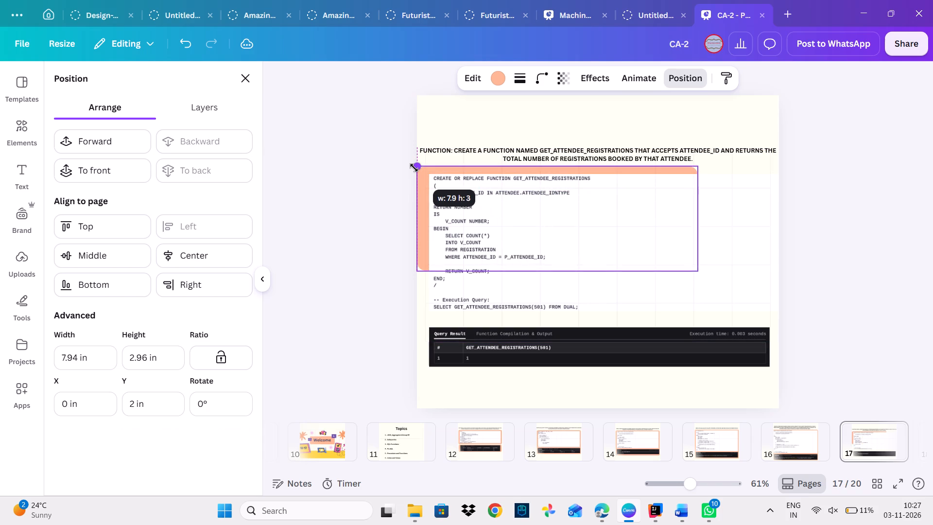
{"action": "left_click_drag", "start_coordinate": [414, 168], "coordinate": [417, 169]}
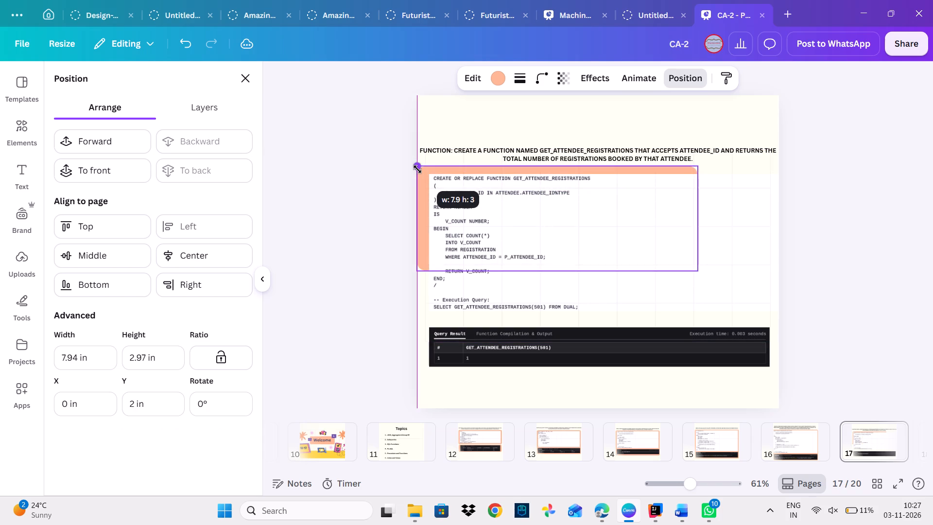
{"action": "left_click_drag", "start_coordinate": [417, 169], "coordinate": [418, 169]}
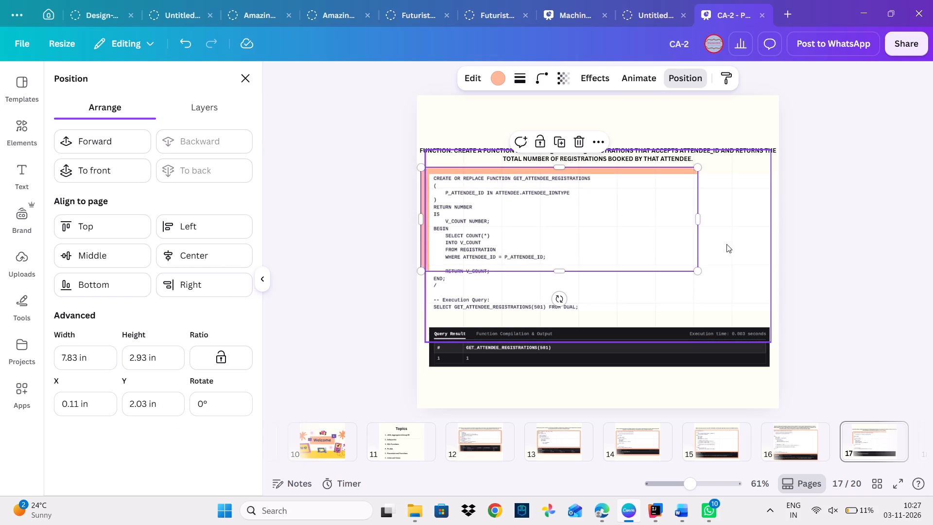
{"action": "left_click_drag", "start_coordinate": [697, 270], "coordinate": [782, 366]}
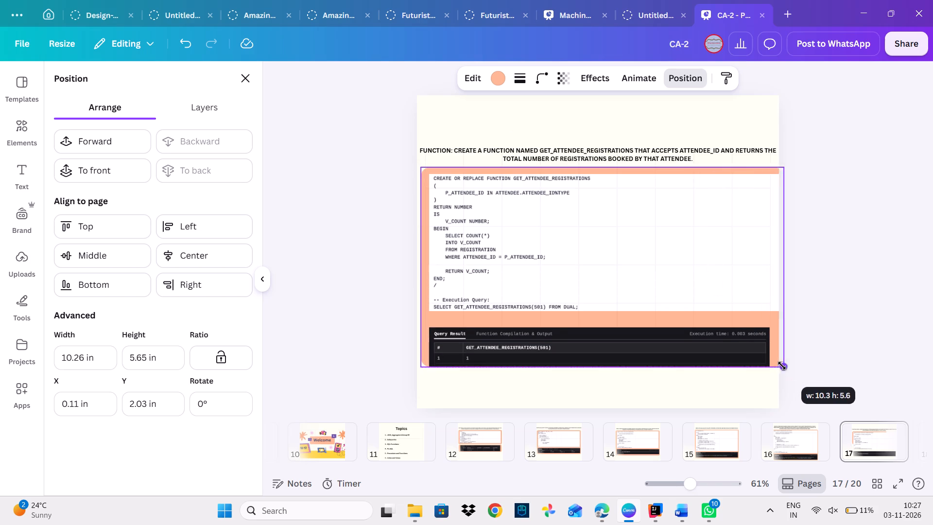
{"action": "left_click_drag", "start_coordinate": [782, 366], "coordinate": [778, 377]}
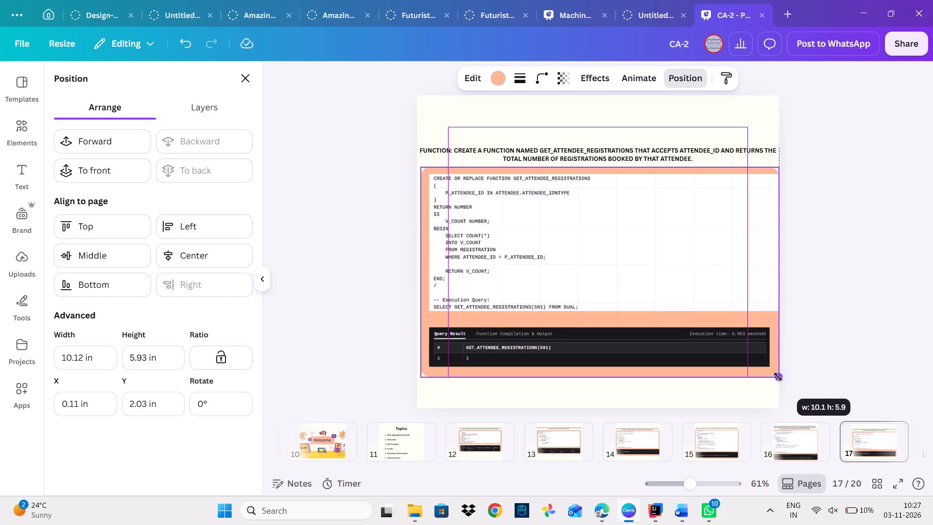
{"action": "left_click_drag", "start_coordinate": [778, 377], "coordinate": [778, 376]}
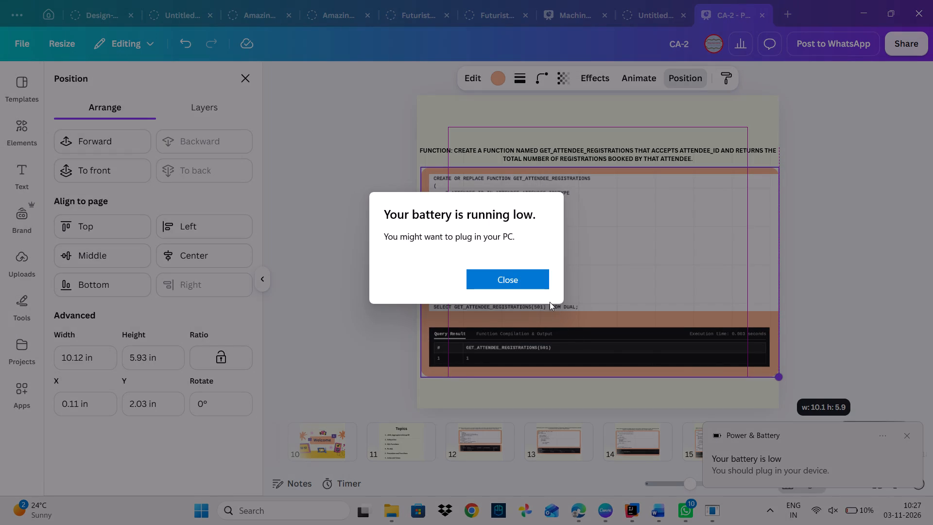
{"action": "left_click", "coordinate": [535, 279]}
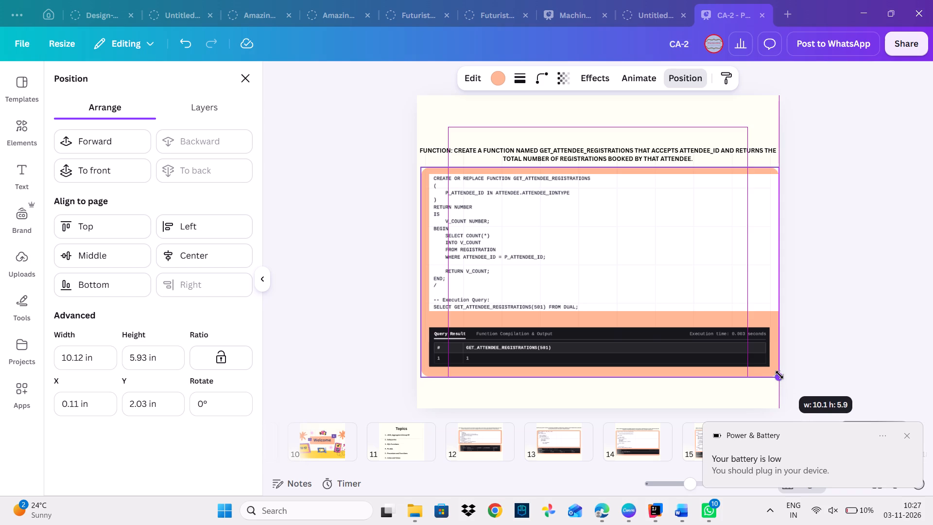
{"action": "left_click", "coordinate": [874, 343]}
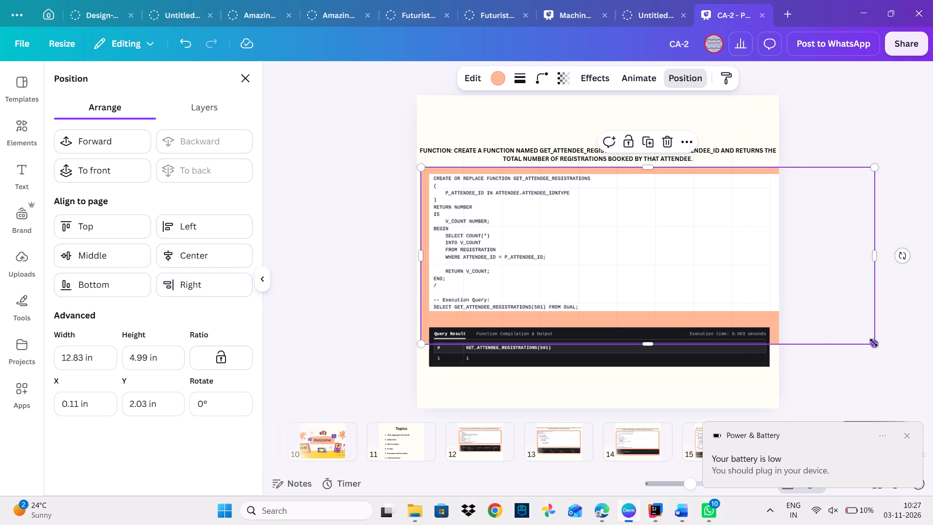
{"action": "left_click_drag", "start_coordinate": [874, 343], "coordinate": [784, 376]}
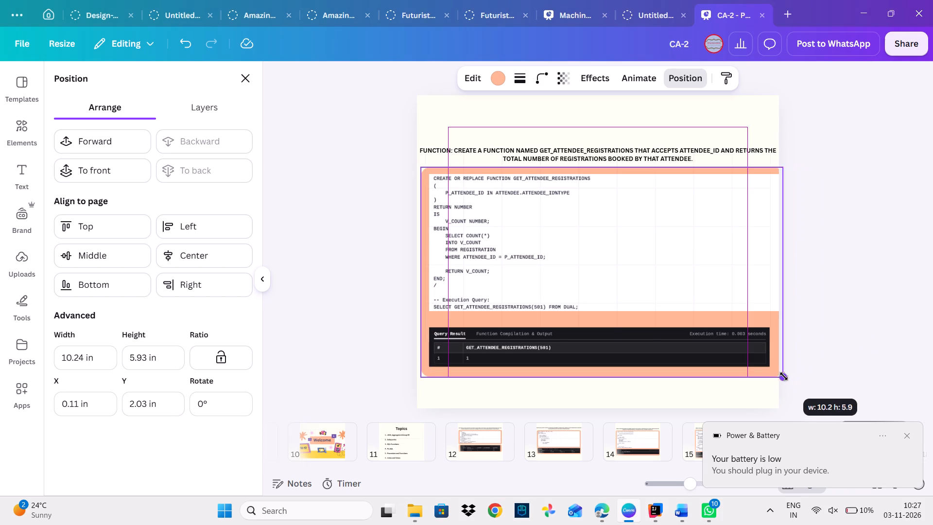
{"action": "left_click_drag", "start_coordinate": [784, 376], "coordinate": [782, 373]}
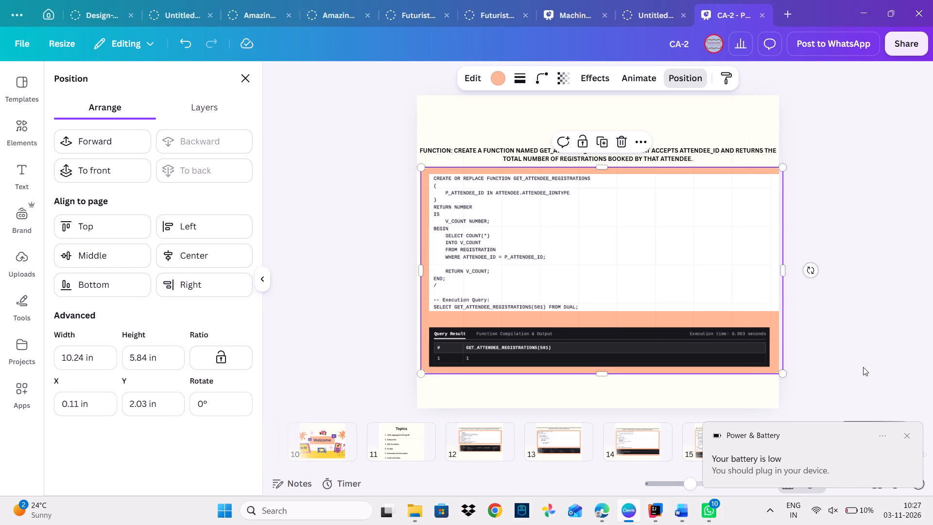
{"action": "left_click", "coordinate": [863, 367]}
{"action": "left_click", "coordinate": [820, 298]}
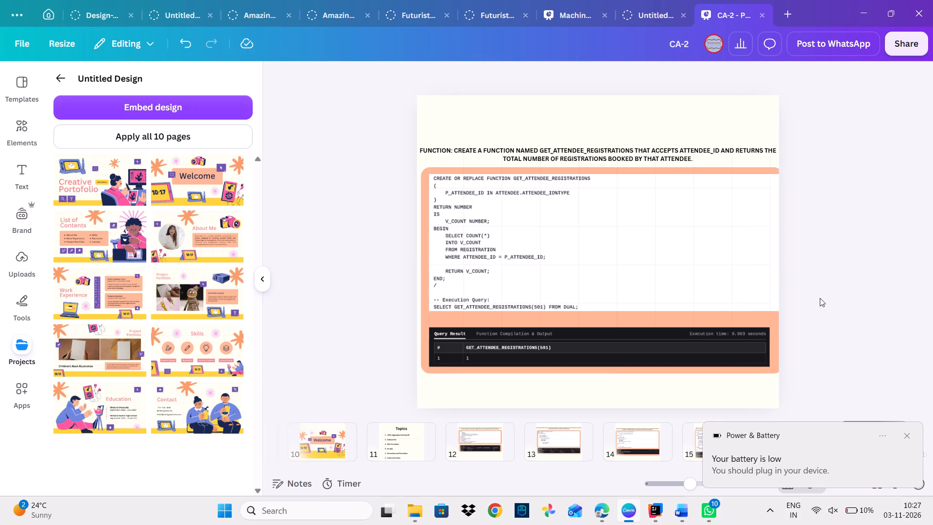
{"action": "left_click", "coordinate": [901, 437]}
Paste the peach rectangle onto page 18 and send it backward to the lowest layer, behind the ATTENDEE_BOOKING_VIEW code.
{"action": "scroll", "coordinate": [833, 438], "scroll_direction": "left", "scroll_amount": 2}
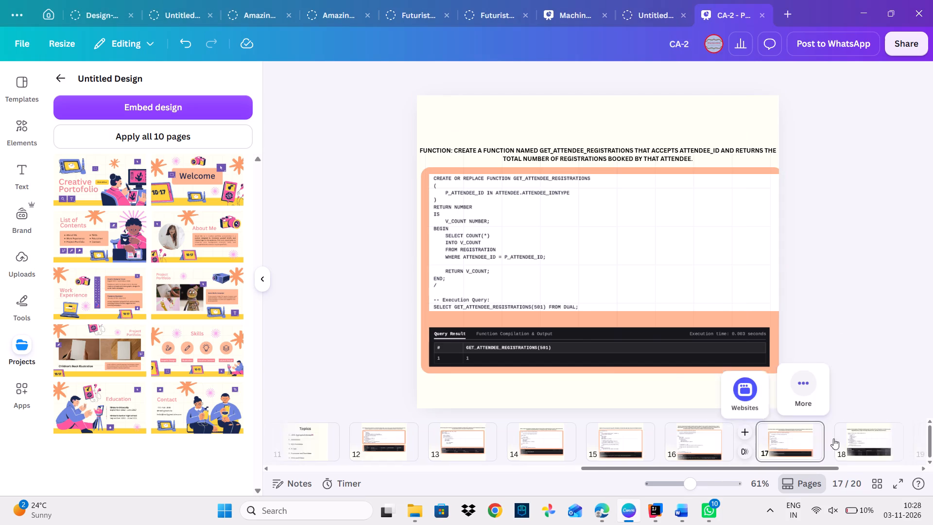
{"action": "scroll", "coordinate": [833, 438], "scroll_direction": "left", "scroll_amount": 1}
{"action": "left_click", "coordinate": [788, 445]}
{"action": "left_click", "coordinate": [571, 384]}
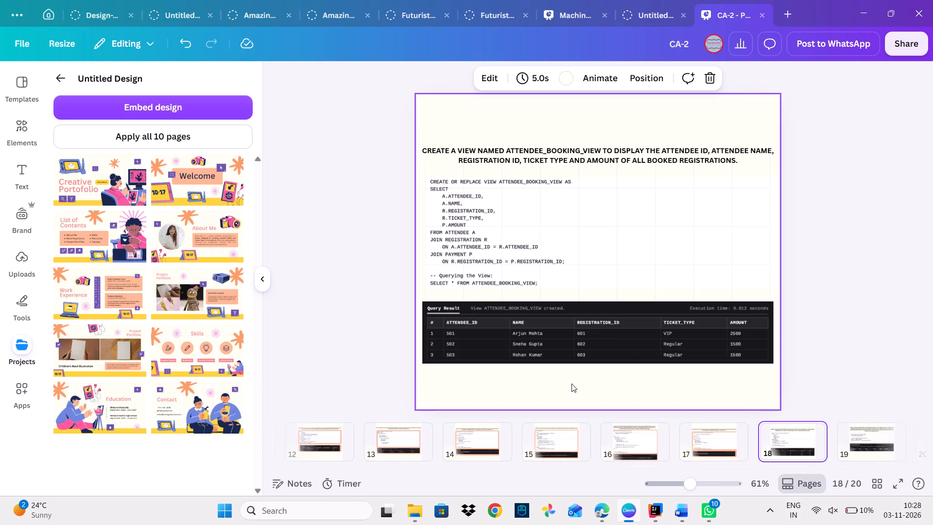
{"action": "key", "text": "ctrl+v"}
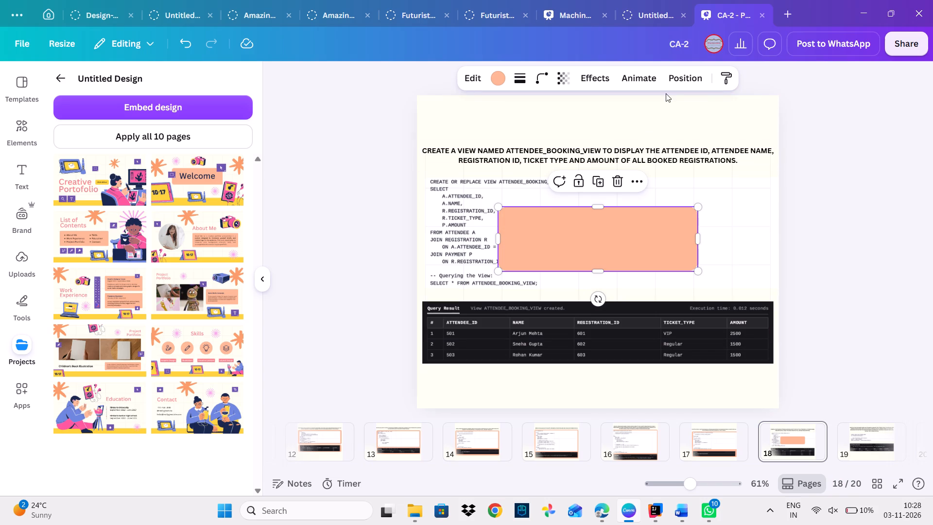
{"action": "left_click", "coordinate": [685, 78]}
{"action": "double_click", "coordinate": [232, 135]}
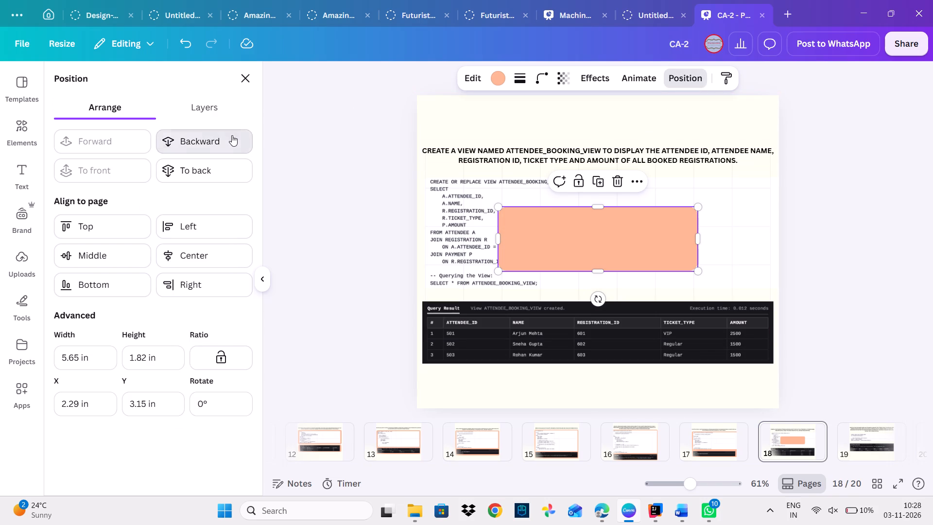
Enlarge the peach rectangle on page 18 to about 10.5 by 5.7 in so it frames both the view code and the query result.
{"action": "left_click_drag", "start_coordinate": [497, 206], "coordinate": [479, 197]}
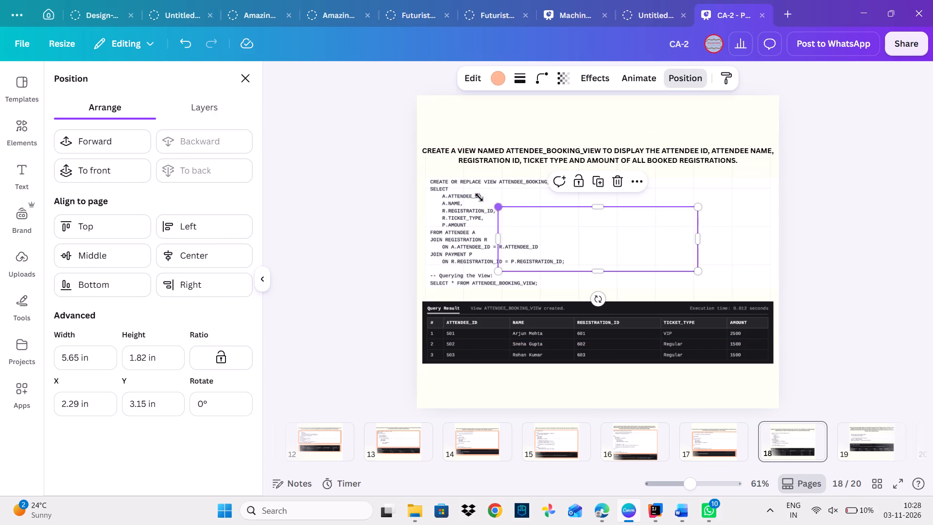
{"action": "left_click_drag", "start_coordinate": [479, 197], "coordinate": [416, 172]}
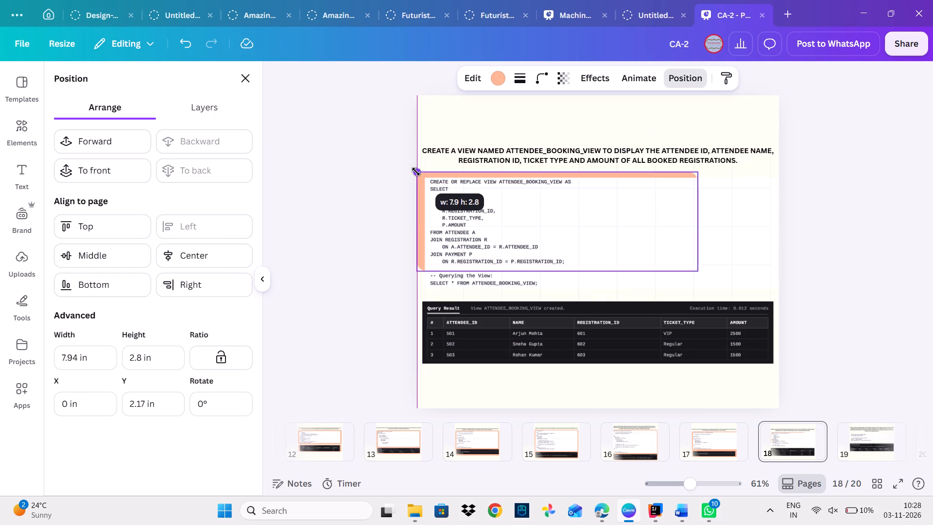
{"action": "left_click_drag", "start_coordinate": [416, 172], "coordinate": [417, 172]}
{"action": "left_click_drag", "start_coordinate": [696, 269], "coordinate": [747, 304]}
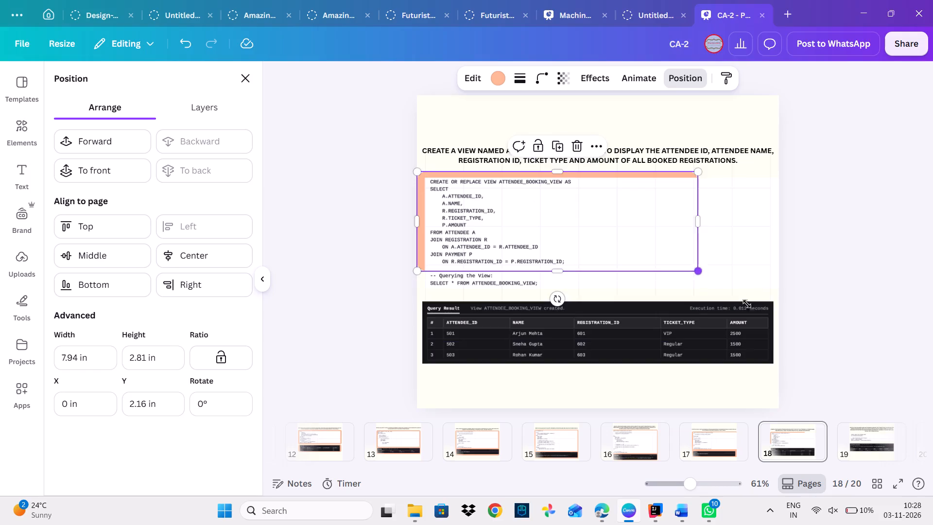
{"action": "left_click_drag", "start_coordinate": [747, 304], "coordinate": [784, 372]}
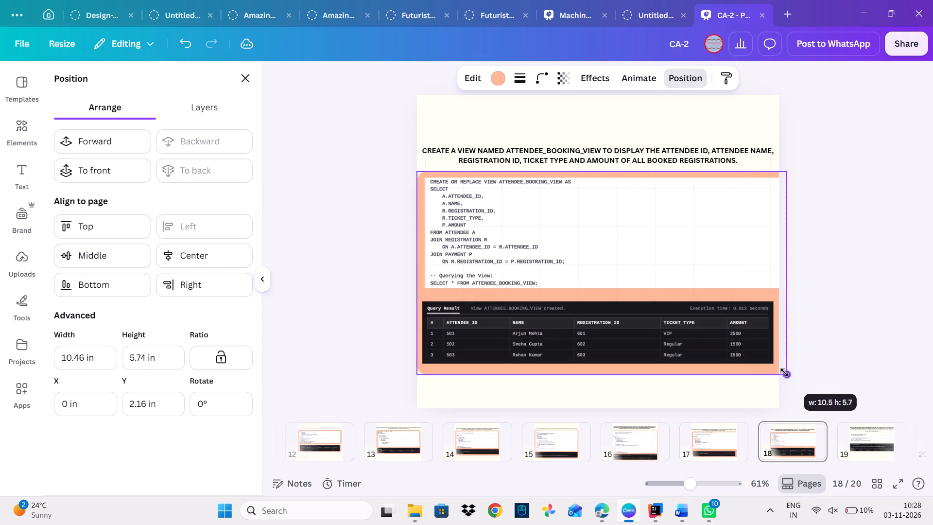
{"action": "left_click_drag", "start_coordinate": [784, 372], "coordinate": [784, 371]}
{"action": "left_click", "coordinate": [846, 324]}
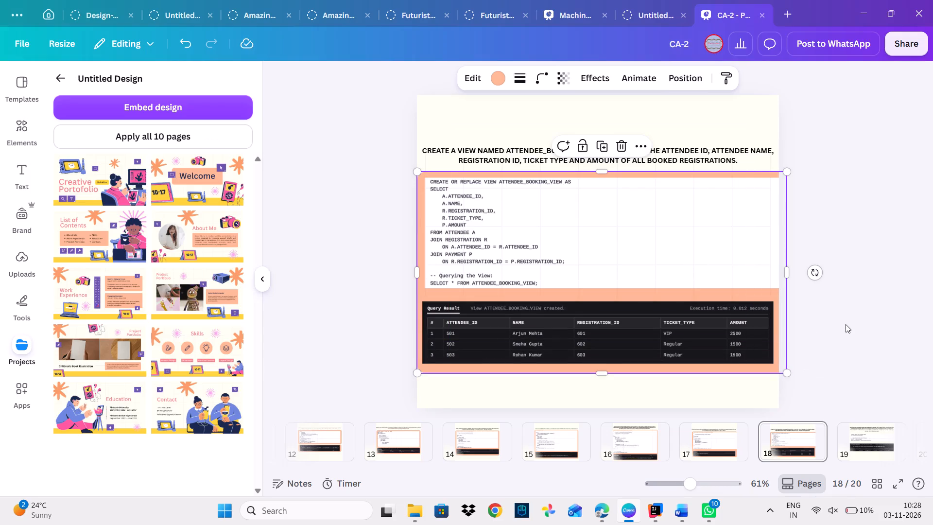
{"action": "left_click", "coordinate": [846, 324]}
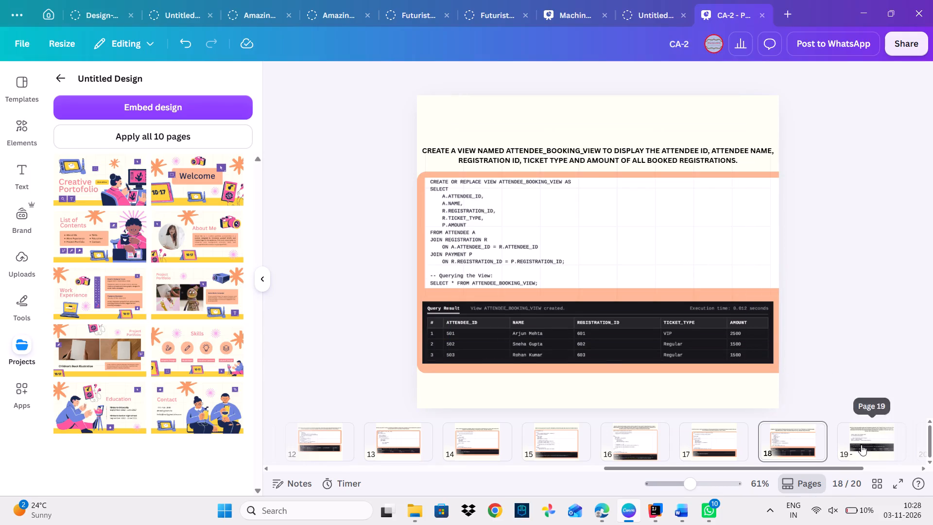
Paste the peach rectangle onto page 19 and send it backward to the lowest layer, behind the IDX_ATTENDEE_NAME index code and output.
{"action": "left_click", "coordinate": [861, 445]}
{"action": "left_click", "coordinate": [694, 397]}
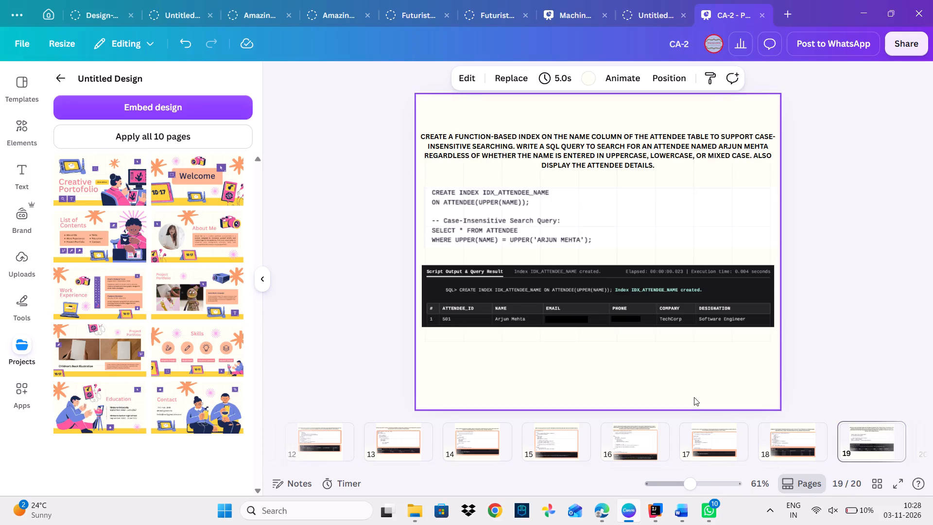
{"action": "key", "text": "ctrl+v"}
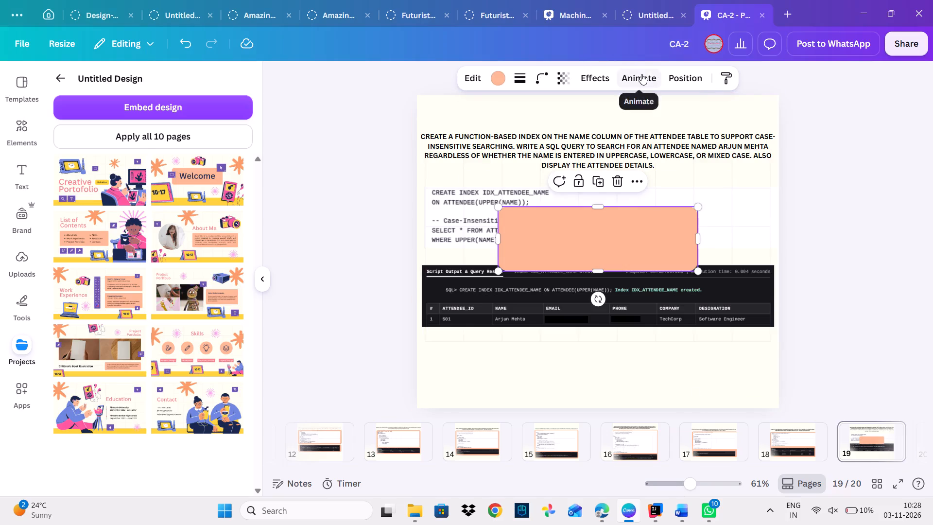
{"action": "left_click", "coordinate": [693, 79]}
{"action": "left_click", "coordinate": [180, 139]}
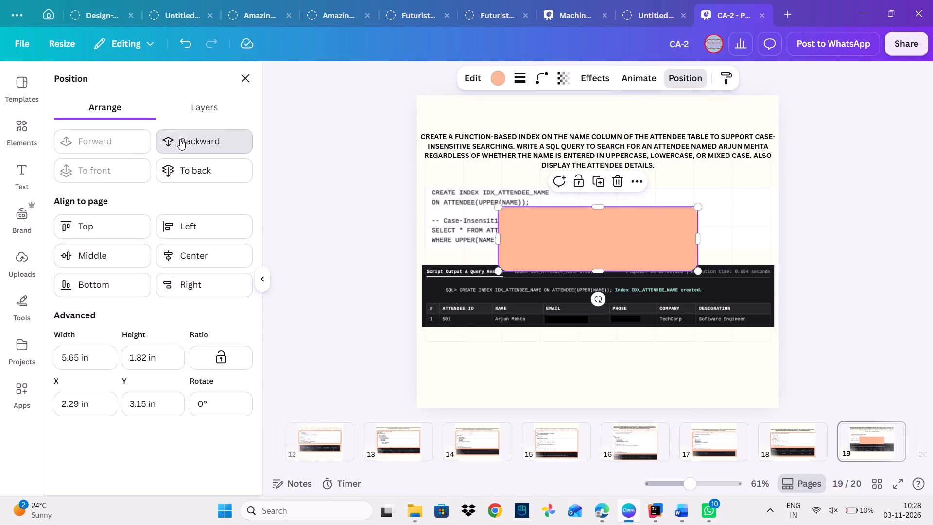
{"action": "left_click", "coordinate": [180, 139]}
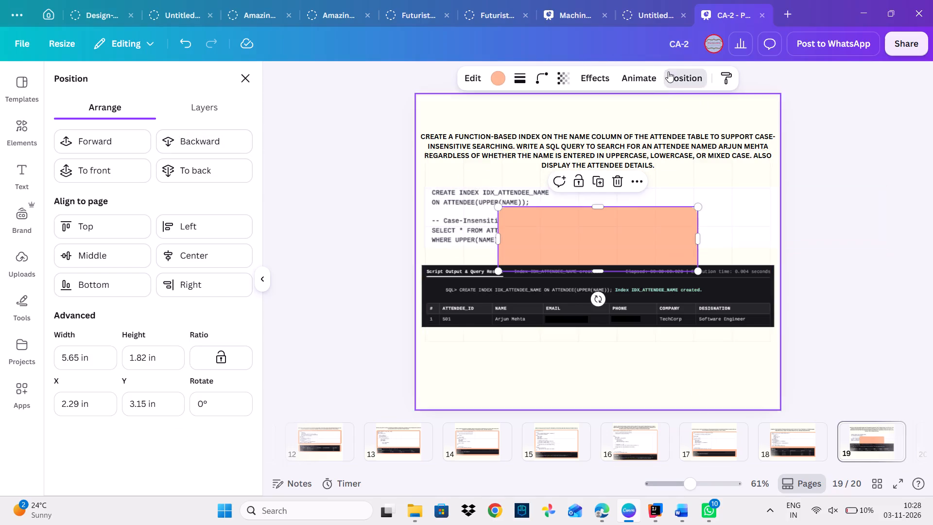
{"action": "left_click", "coordinate": [222, 148]}
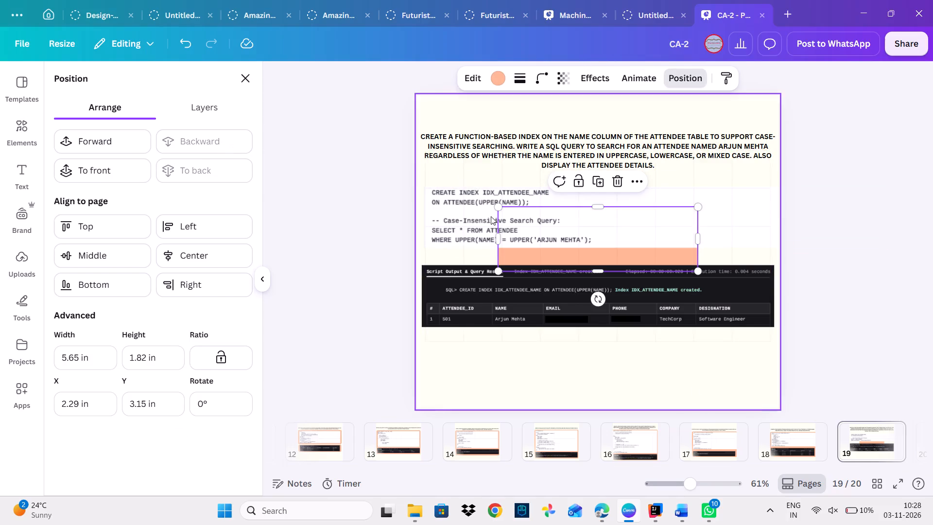
Enlarge the peach rectangle on page 19 to about 10.24 by 4.72 in so it frames both the index code and the script output.
{"action": "left_click_drag", "start_coordinate": [499, 207], "coordinate": [424, 175]}
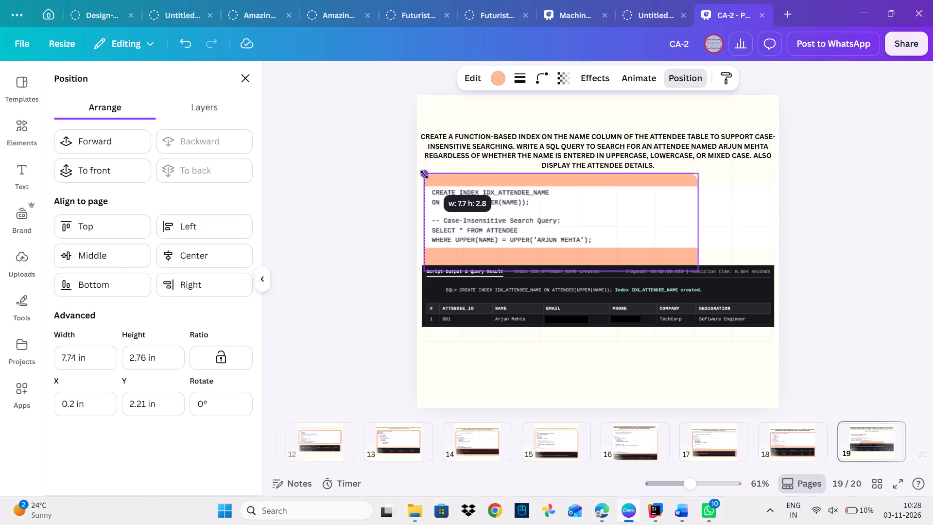
{"action": "left_click_drag", "start_coordinate": [424, 175], "coordinate": [416, 175]}
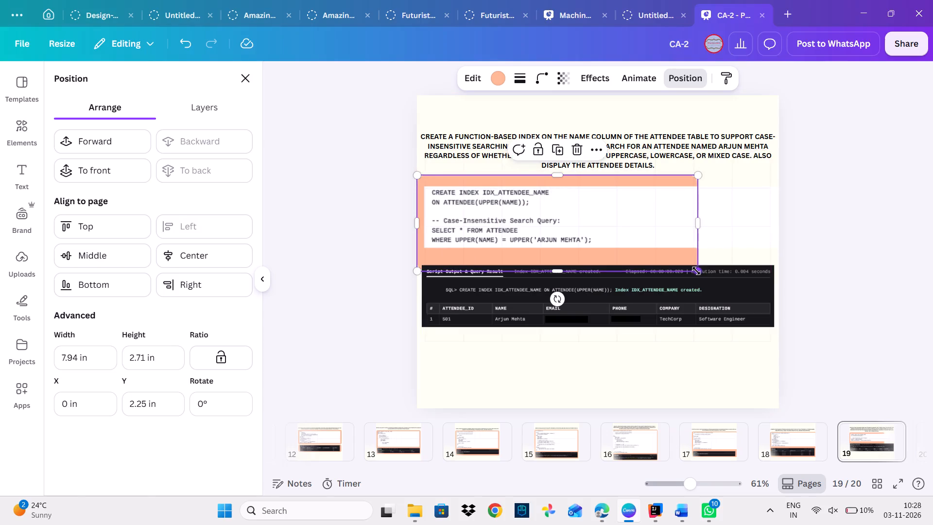
{"action": "left_click_drag", "start_coordinate": [696, 271], "coordinate": [779, 343]}
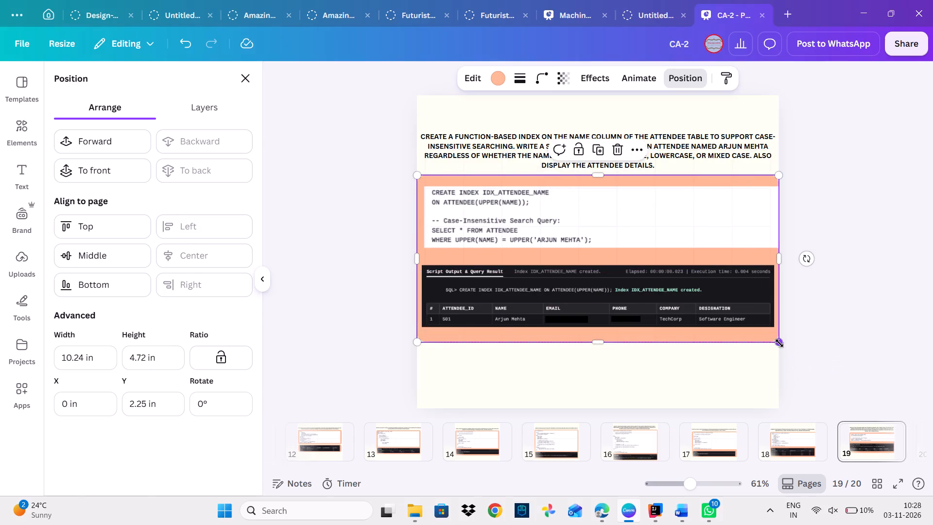
{"action": "left_click", "coordinate": [885, 299]}
{"action": "left_click", "coordinate": [885, 299]}
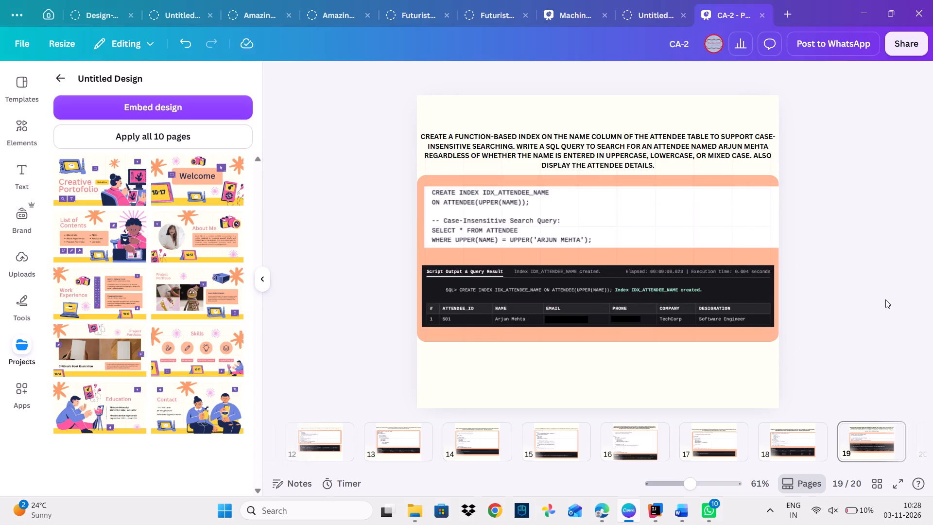
Paste the peach rectangle onto page 20 and send it backward behind the "Thank You!" text.
{"action": "scroll", "coordinate": [845, 447], "scroll_direction": "left", "scroll_amount": 3}
{"action": "left_click", "coordinate": [793, 448]}
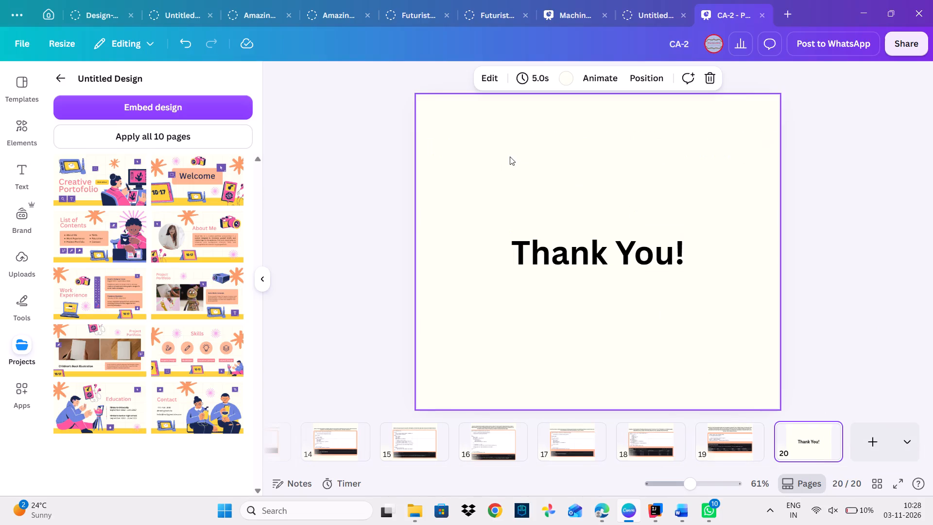
{"action": "left_click", "coordinate": [510, 157]}
{"action": "key", "text": "ctrl+v"}
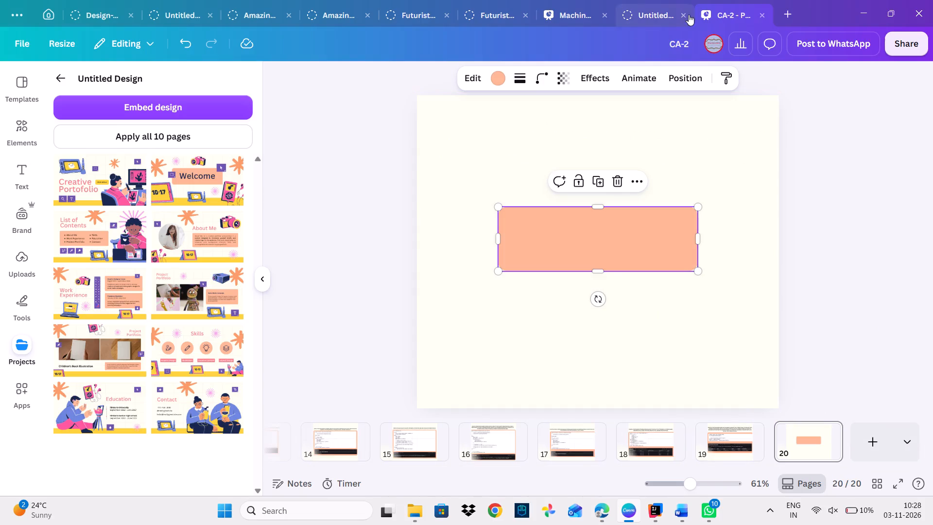
{"action": "left_click", "coordinate": [679, 76]}
{"action": "left_click", "coordinate": [214, 141]}
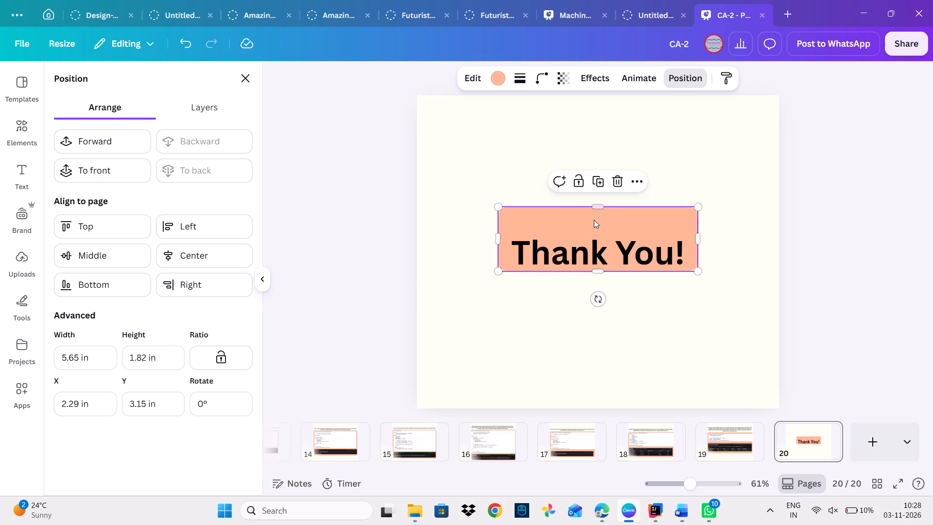
Move the peach rectangle on page 20 slightly down so it is centred around the "Thank You!" text.
{"action": "left_click_drag", "start_coordinate": [594, 220], "coordinate": [595, 228]}
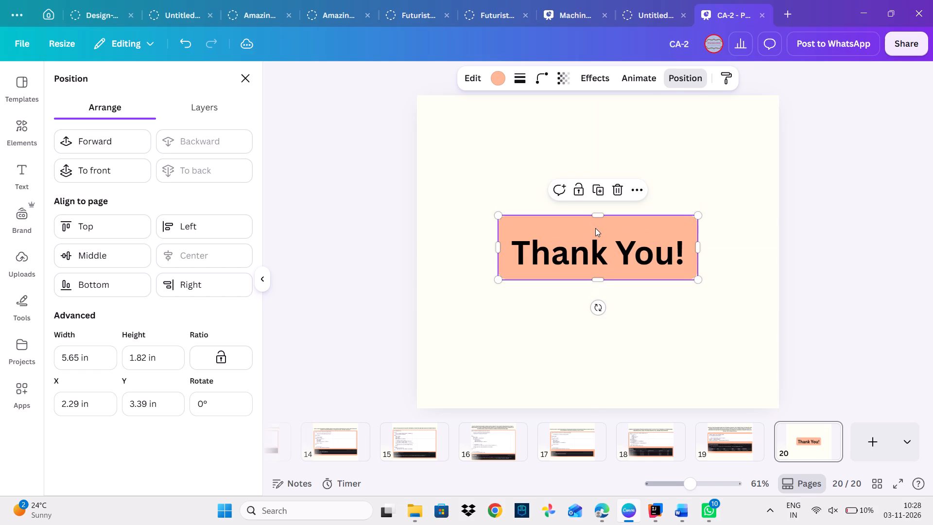
{"action": "double_click", "coordinate": [595, 228]}
{"action": "left_click", "coordinate": [596, 231]}
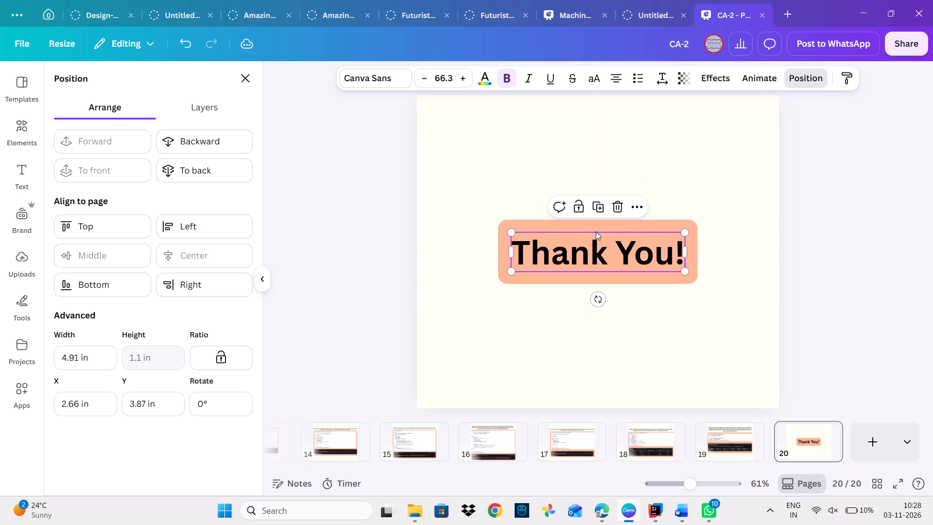
Review the peach frames on pages 18 back to 15.
{"action": "left_click", "coordinate": [868, 235]}
{"action": "left_click", "coordinate": [868, 235]}
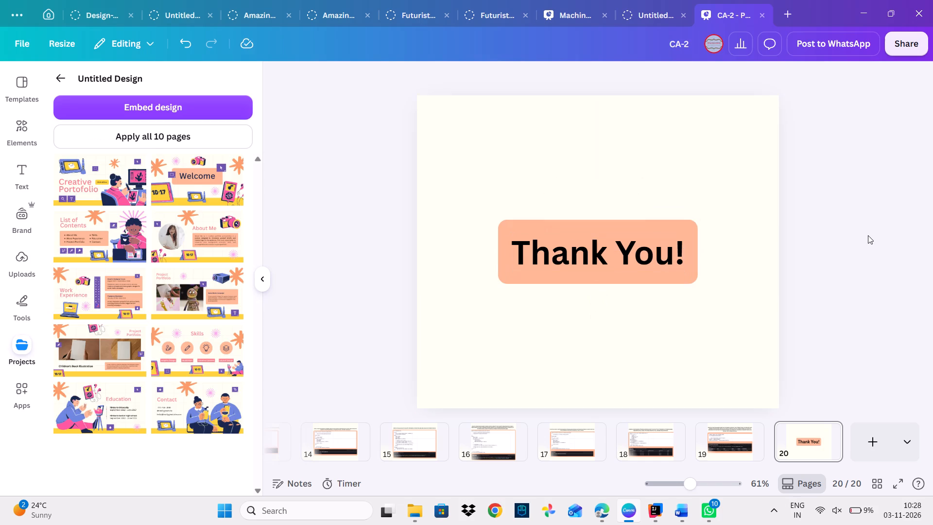
{"action": "left_click", "coordinate": [629, 443]}
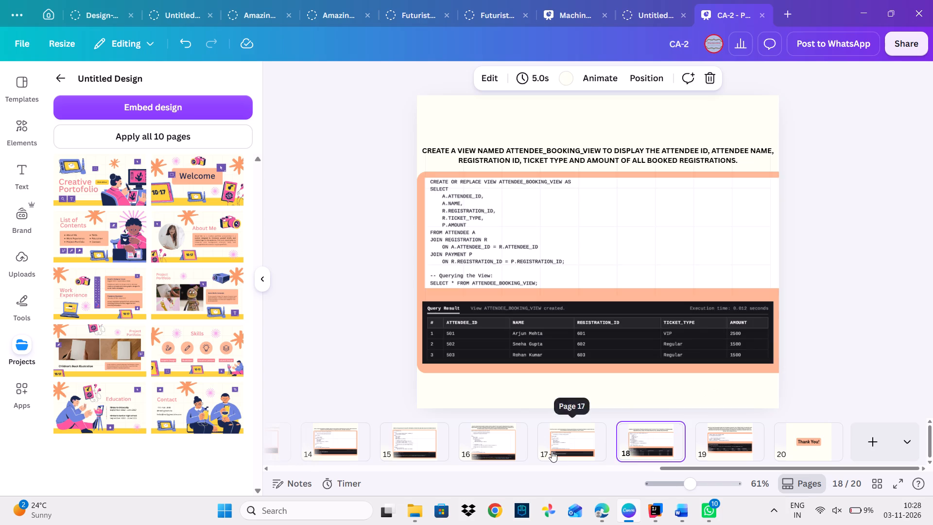
{"action": "left_click", "coordinate": [552, 451]}
{"action": "left_click", "coordinate": [436, 461]}
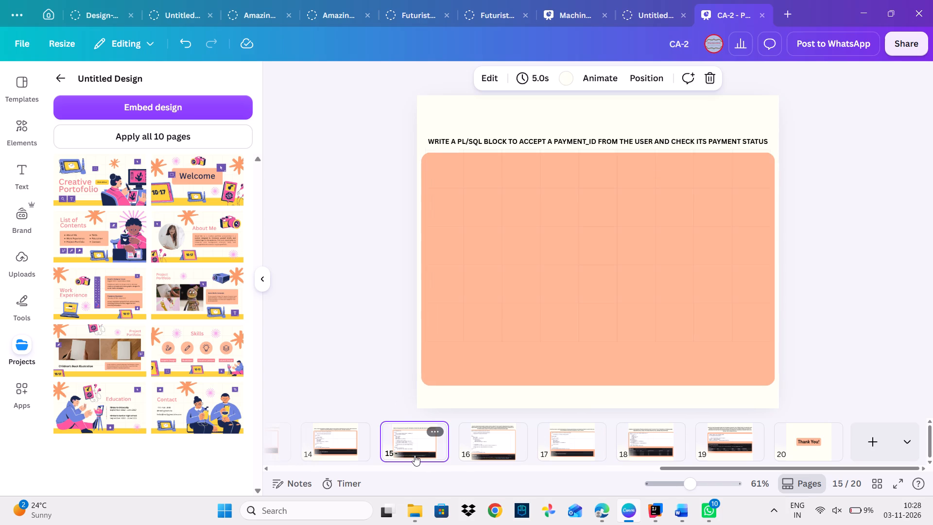
{"action": "scroll", "coordinate": [415, 455], "scroll_direction": "right", "scroll_amount": 5}
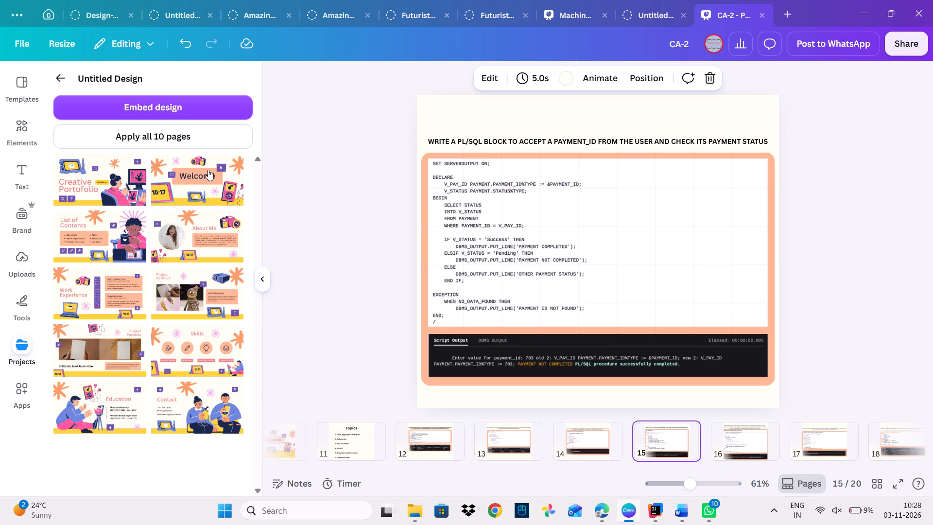
Copy the orange starburst at the right edge of page 10 and paste it onto the Topics page 11.
{"action": "left_click", "coordinate": [286, 446]}
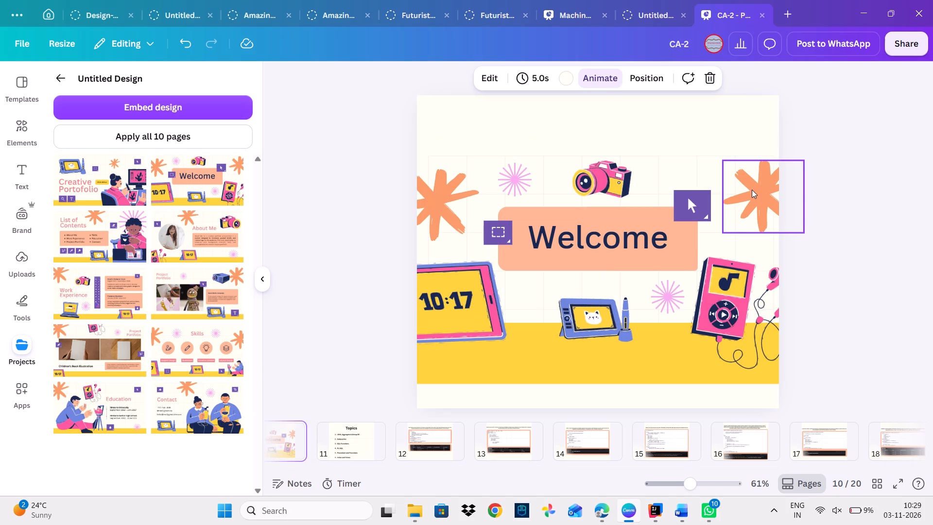
{"action": "left_click", "coordinate": [759, 178]}
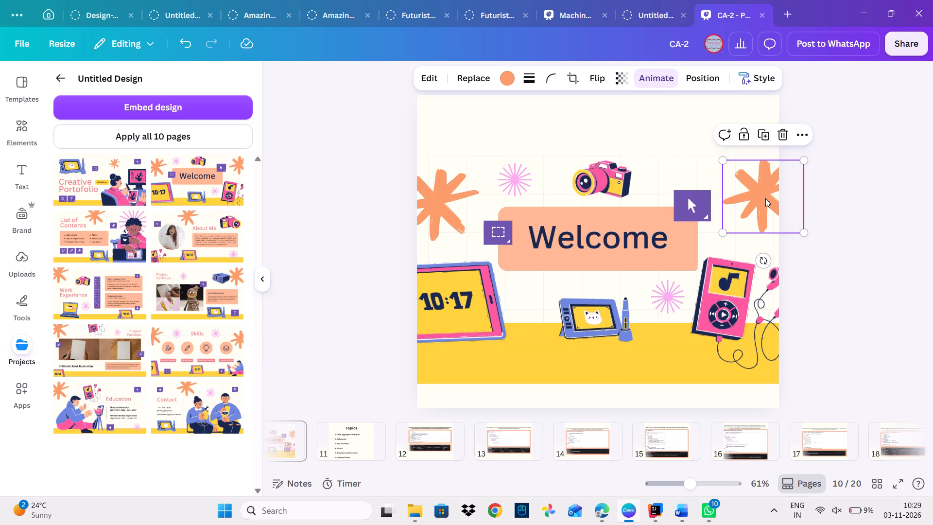
{"action": "key", "text": "ctrl+c"}
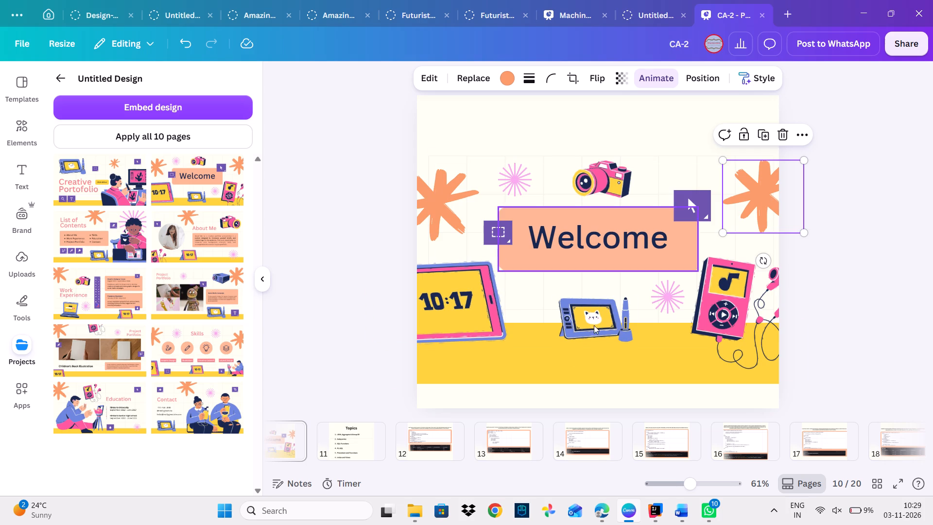
{"action": "left_click", "coordinate": [379, 447]}
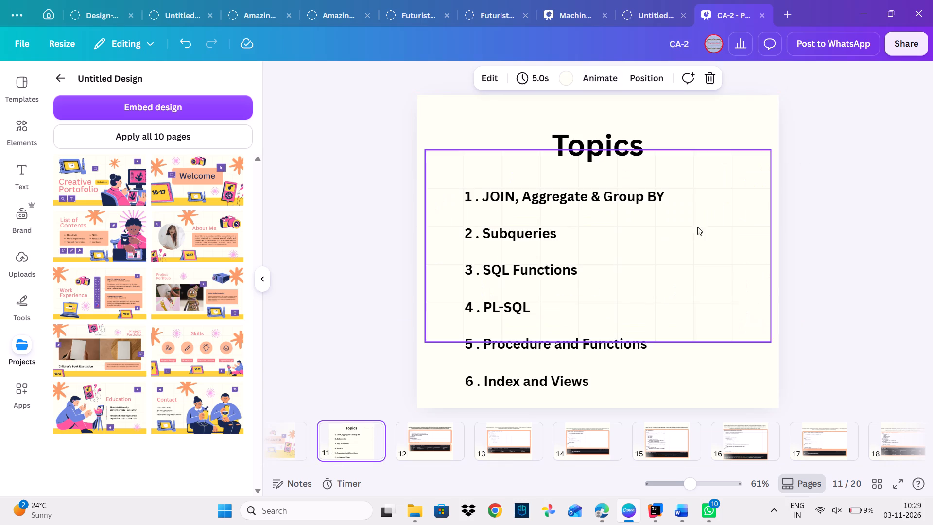
{"action": "key", "text": "ctrl+v"}
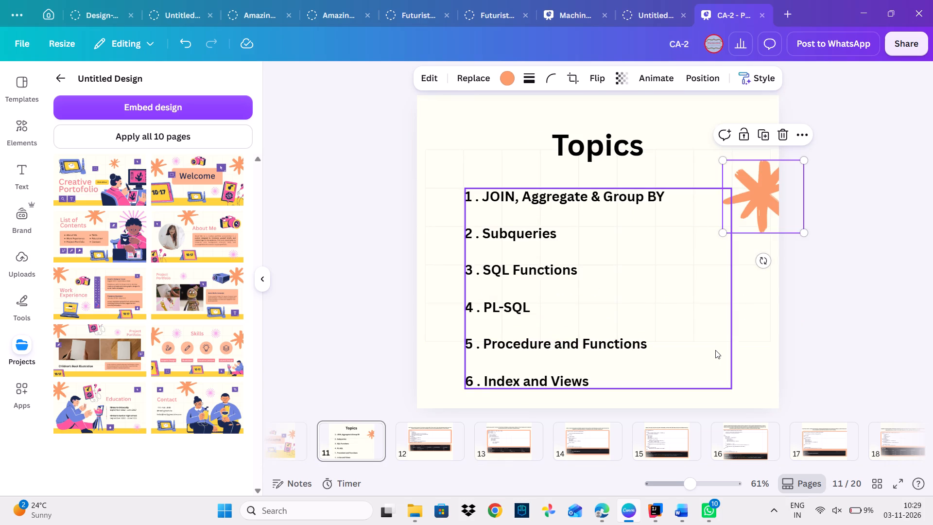
{"action": "left_click", "coordinate": [881, 239]}
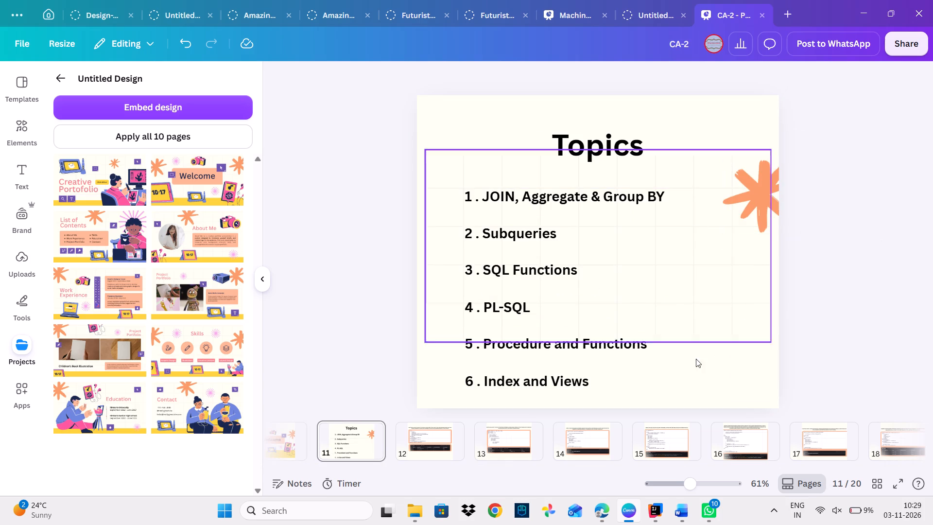
Paste the orange starburst onto each of pages 12 to 16, keeping its place at the right edge.
{"action": "left_click", "coordinate": [428, 440]}
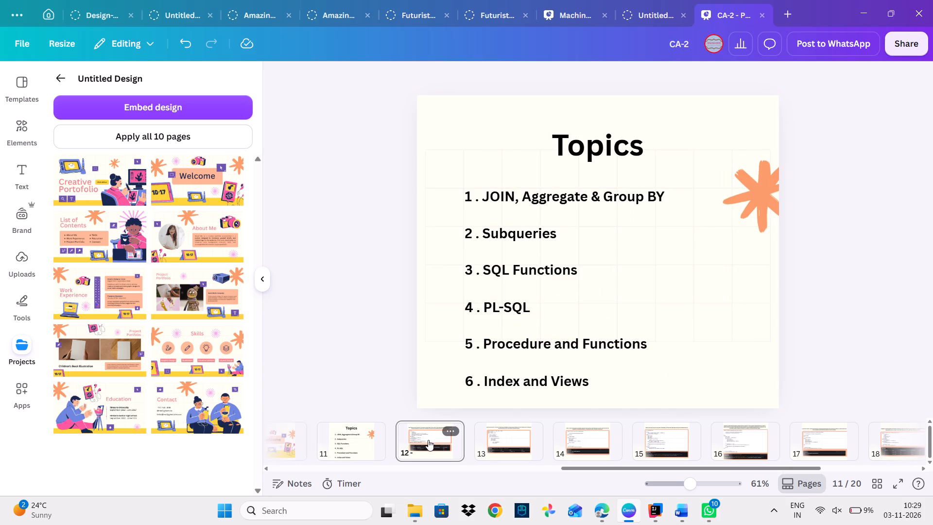
{"action": "key", "text": "ctrl+v"}
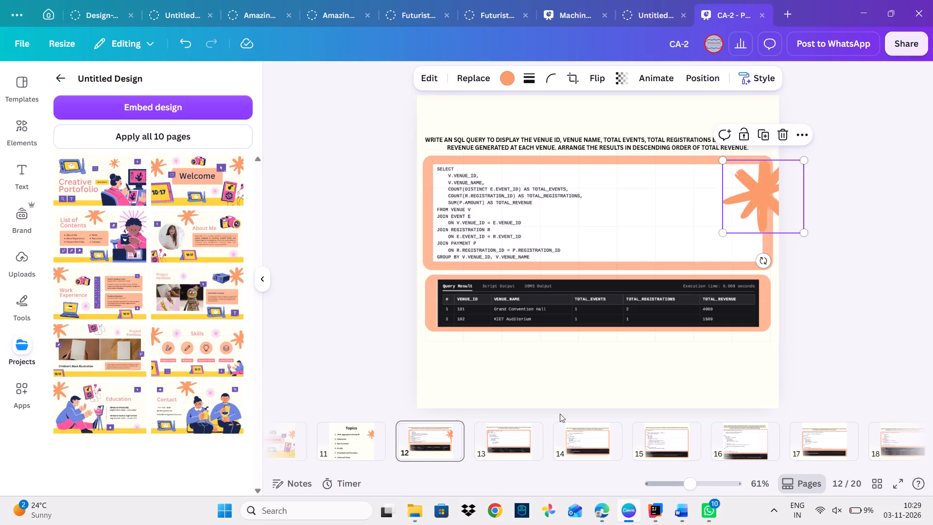
{"action": "left_click", "coordinate": [489, 433]}
{"action": "key", "text": "ctrl+v"}
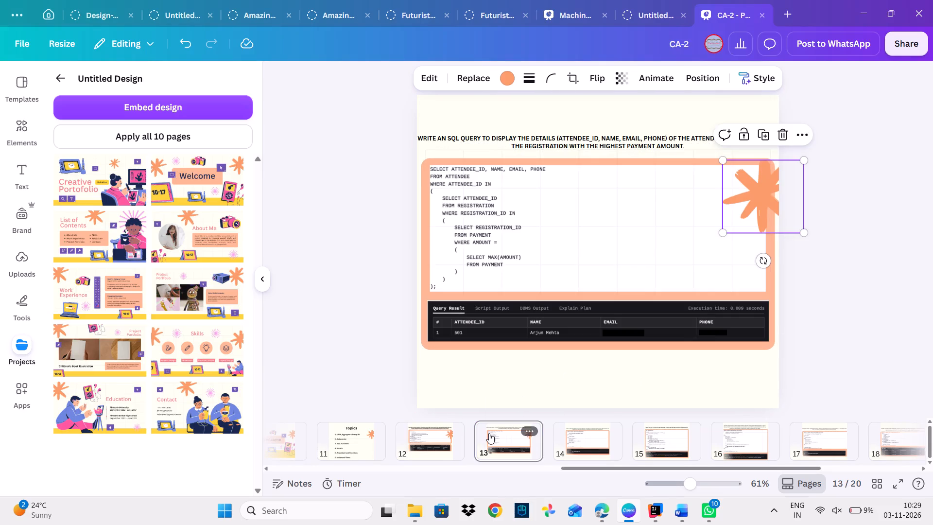
{"action": "left_click", "coordinate": [574, 455]}
{"action": "key", "text": "ctrl+v"}
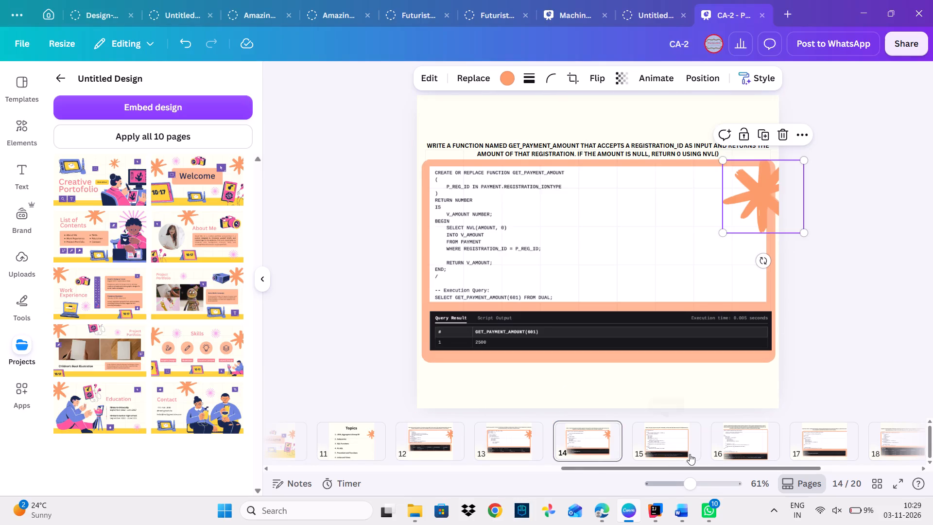
{"action": "left_click", "coordinate": [676, 450]}
{"action": "key", "text": "ctrl+v"}
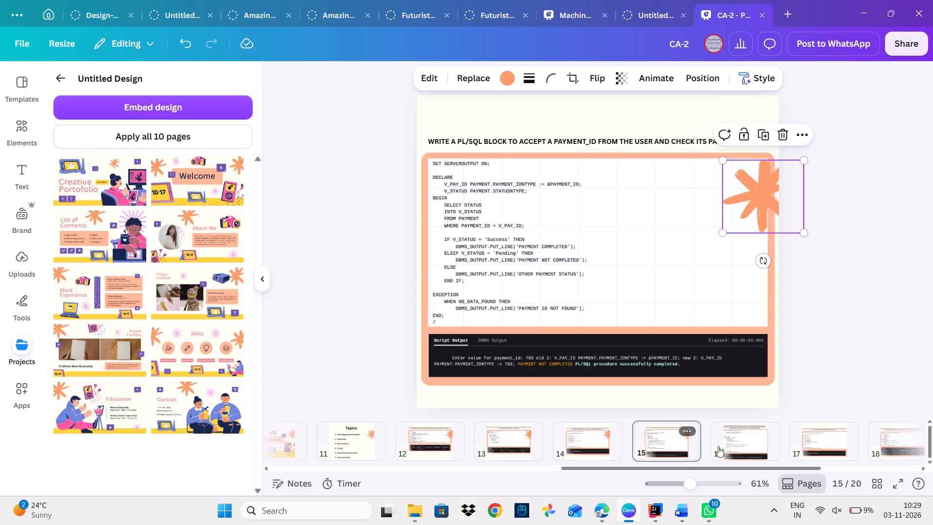
{"action": "left_click", "coordinate": [748, 445]}
{"action": "key", "text": "ctrl+v"}
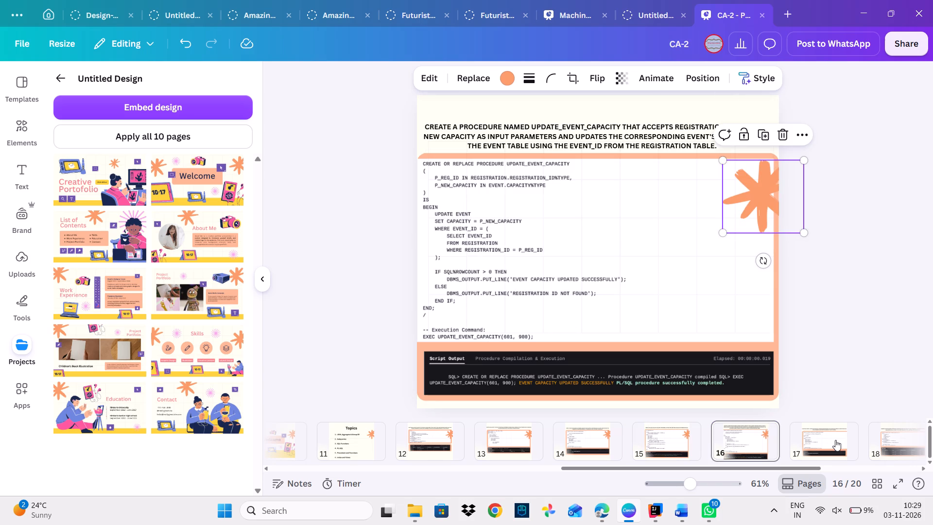
Paste the orange starburst onto each of pages 17 to 20, keeping its place at the right edge.
{"action": "left_click", "coordinate": [836, 440]}
{"action": "key", "text": "ctrl+v"}
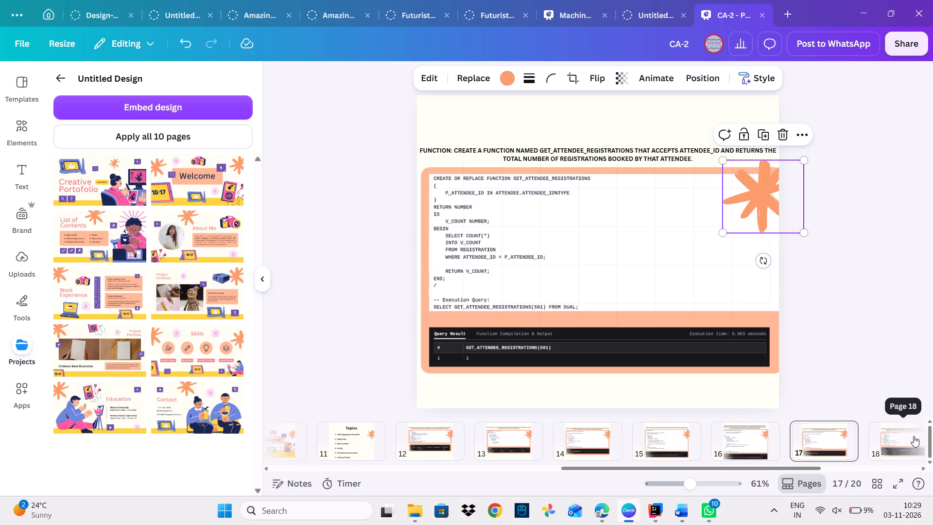
{"action": "left_click", "coordinate": [914, 436]}
{"action": "key", "text": "ctrl+v"}
{"action": "scroll", "coordinate": [914, 436], "scroll_direction": "left", "scroll_amount": 1}
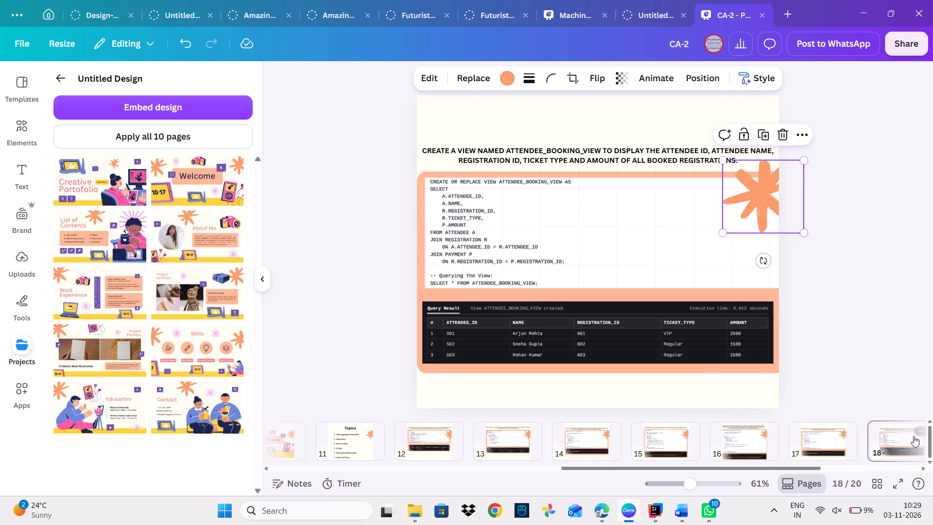
{"action": "scroll", "coordinate": [914, 436], "scroll_direction": "left", "scroll_amount": 1}
{"action": "left_click", "coordinate": [869, 437]}
{"action": "key", "text": "ctrl+v"}
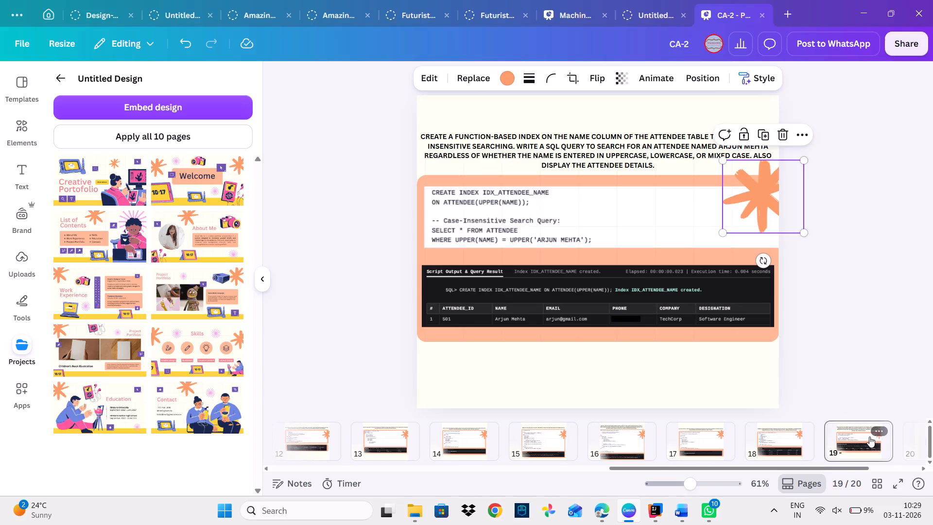
{"action": "scroll", "coordinate": [869, 437], "scroll_direction": "left", "scroll_amount": 2}
{"action": "left_click", "coordinate": [814, 436]}
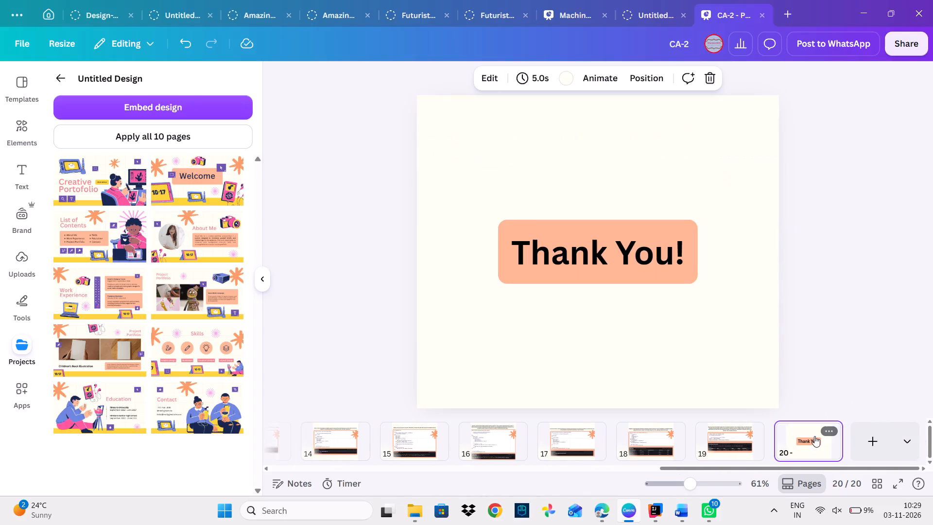
{"action": "key", "text": "ctrl+v"}
Apply the template's Work Experience layout to page 10 in place of the Welcome layout.
{"action": "scroll", "coordinate": [814, 436], "scroll_direction": "right", "scroll_amount": 5}
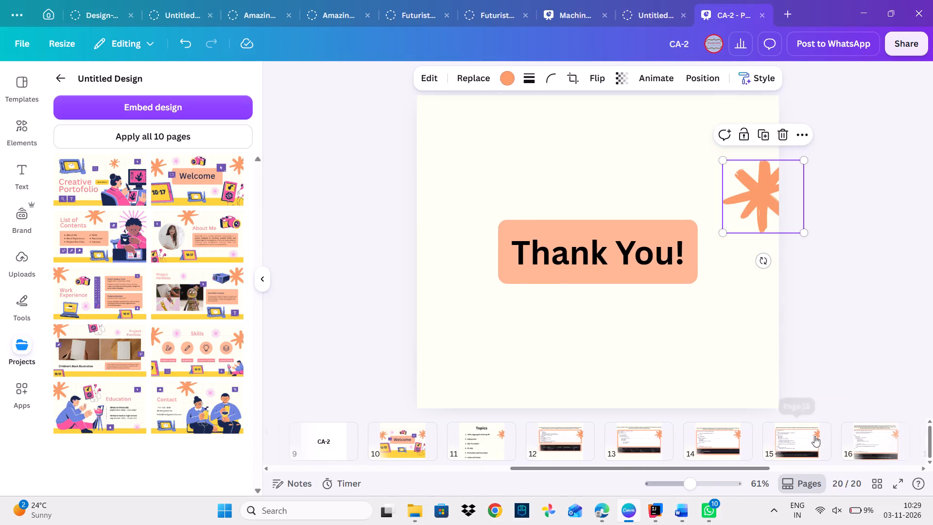
{"action": "left_click", "coordinate": [554, 451]}
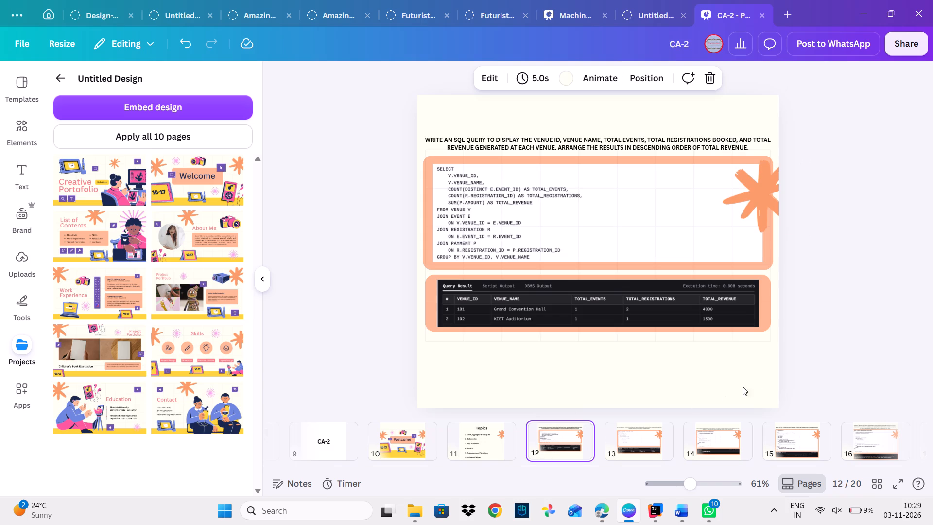
{"action": "left_click", "coordinate": [817, 342]}
{"action": "left_click", "coordinate": [380, 432]}
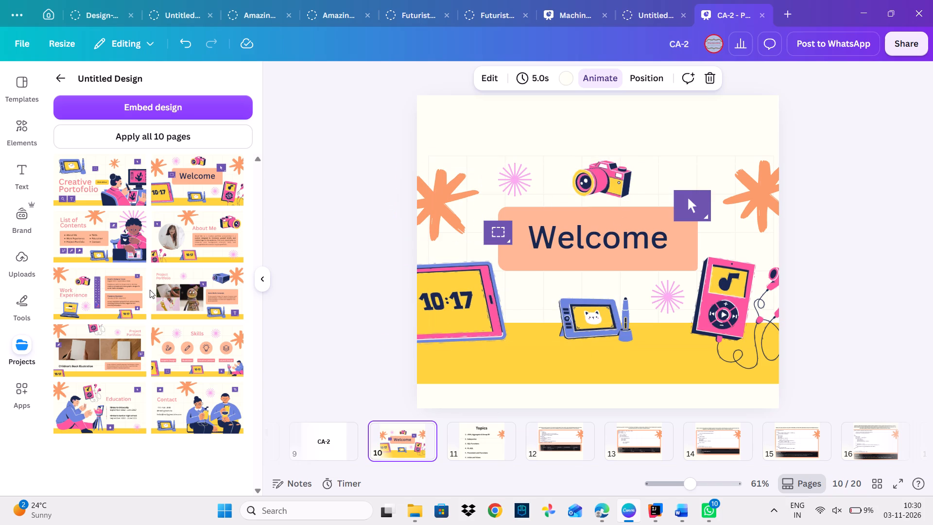
{"action": "left_click", "coordinate": [108, 295]}
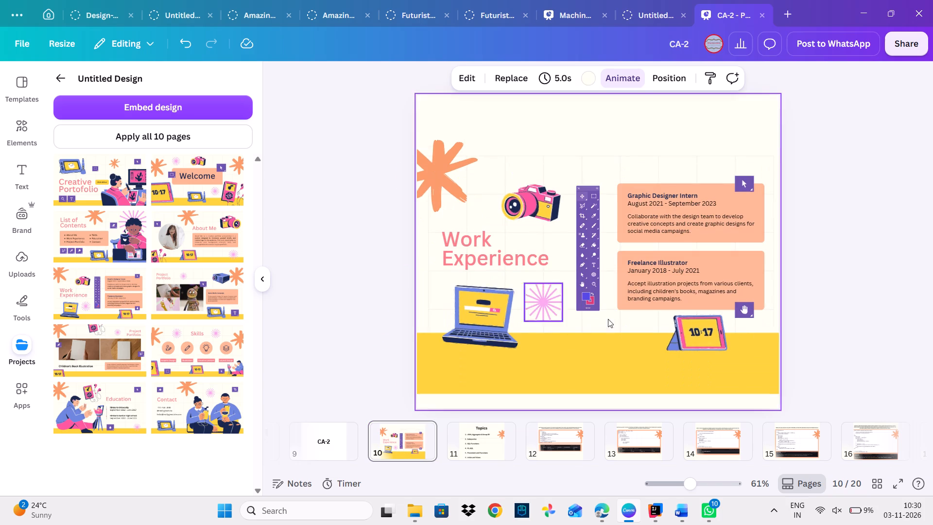
Copy the 10:17 tablet illustration from page 10 and paste it onto the Topics page 11.
{"action": "left_click", "coordinate": [686, 333]}
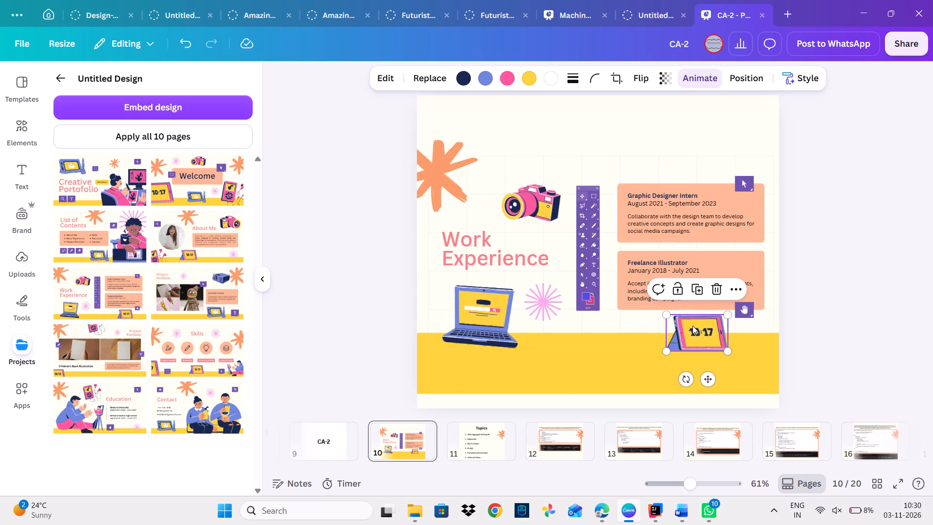
{"action": "key", "text": "ctrl+c"}
{"action": "left_click", "coordinate": [490, 445]}
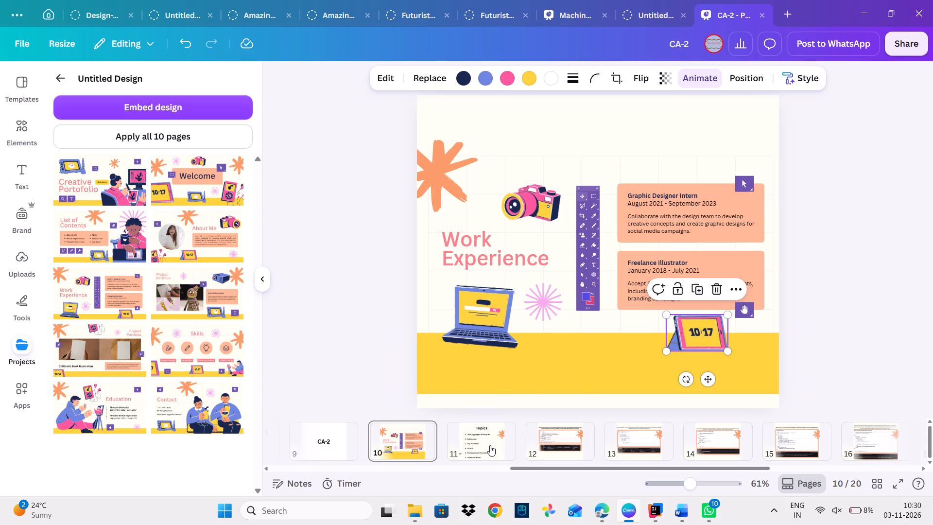
{"action": "key", "text": "ctrl+v"}
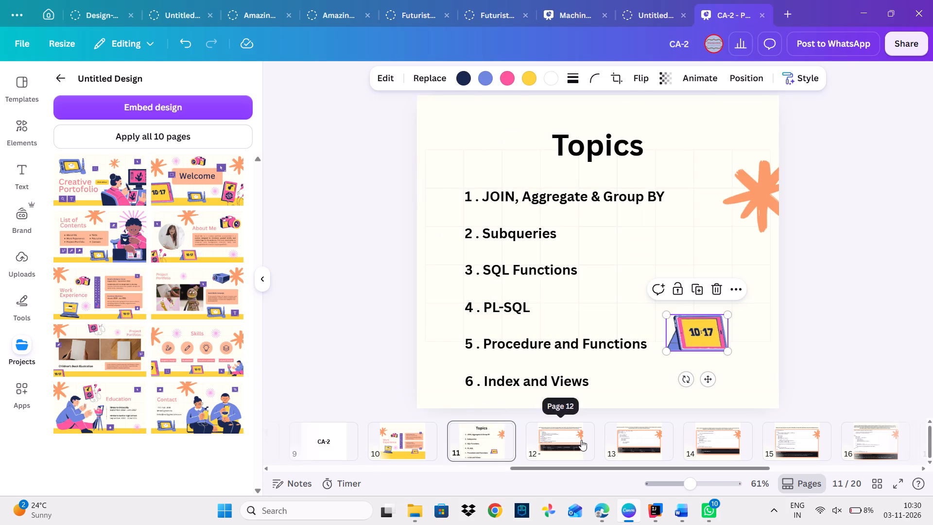
Paste the 10:17 tablet onto page 12 and move it down just below the query result's peach frame.
{"action": "left_click", "coordinate": [581, 440]}
{"action": "key", "text": "ctrl+v"}
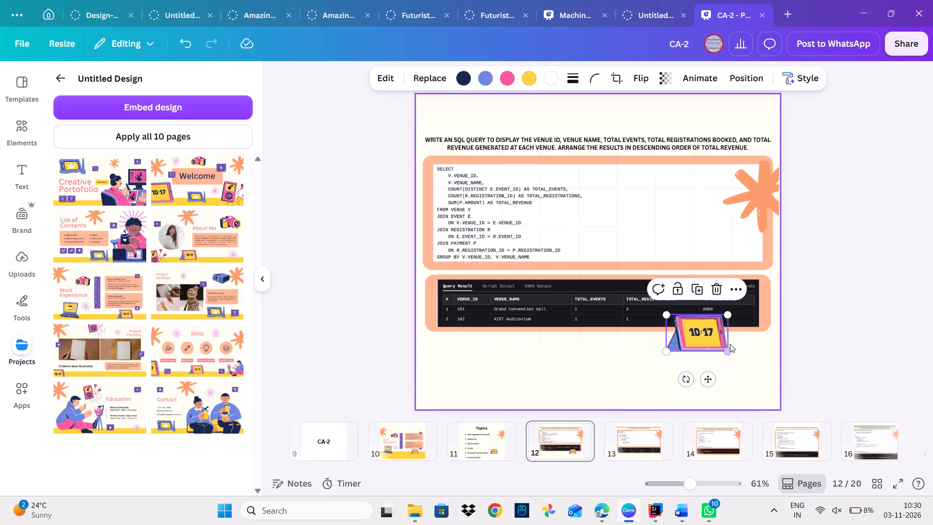
{"action": "left_click_drag", "start_coordinate": [694, 337], "coordinate": [696, 359]}
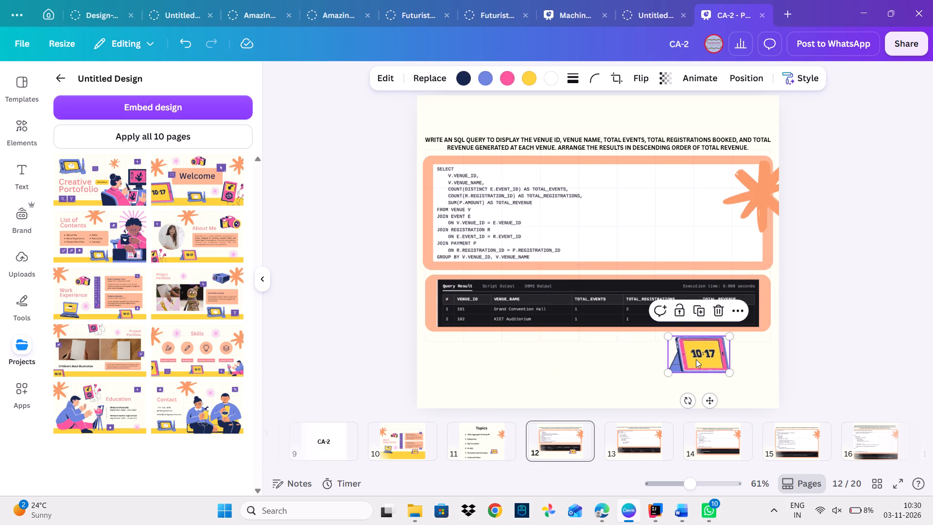
{"action": "left_click_drag", "start_coordinate": [696, 359], "coordinate": [697, 367]}
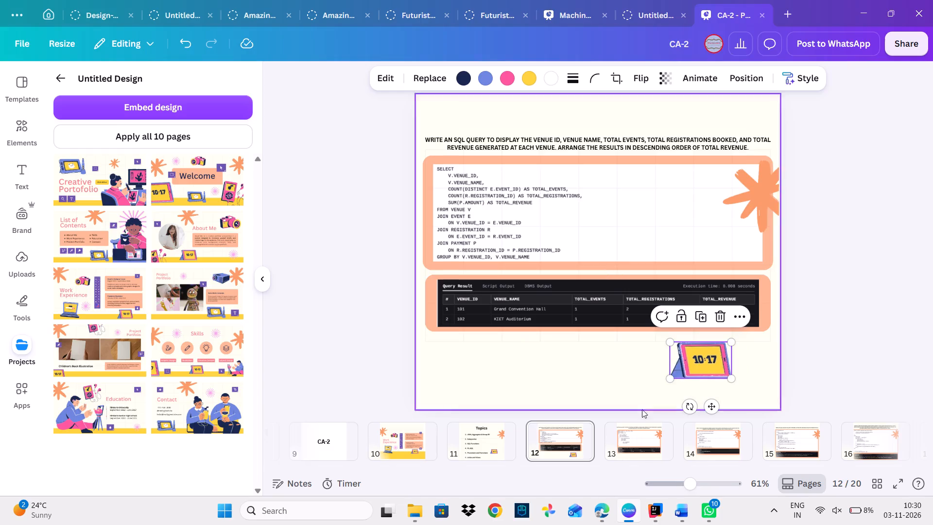
Paste the 10:17 tablet onto page 13 and move it down to the lower edge of the peach frame.
{"action": "left_click", "coordinate": [617, 435]}
{"action": "key", "text": "ctrl+v"}
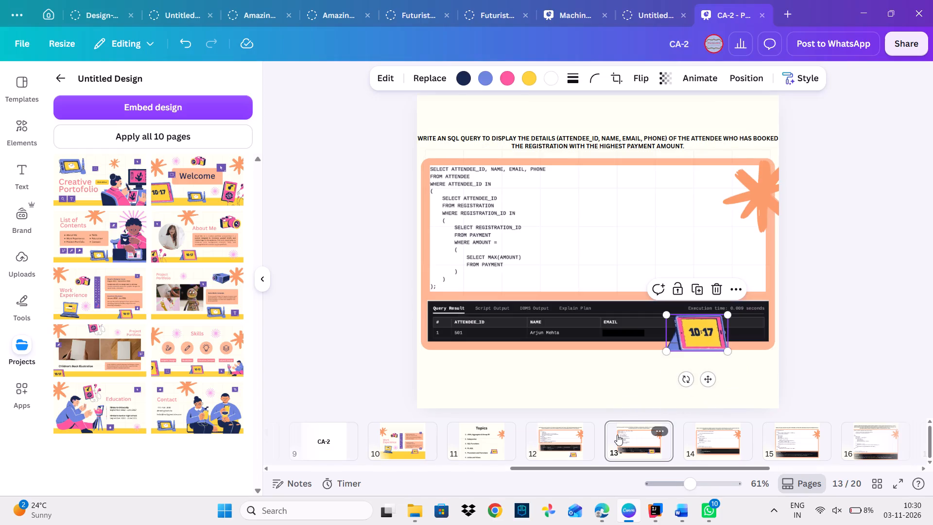
{"action": "left_click_drag", "start_coordinate": [706, 346], "coordinate": [711, 380]}
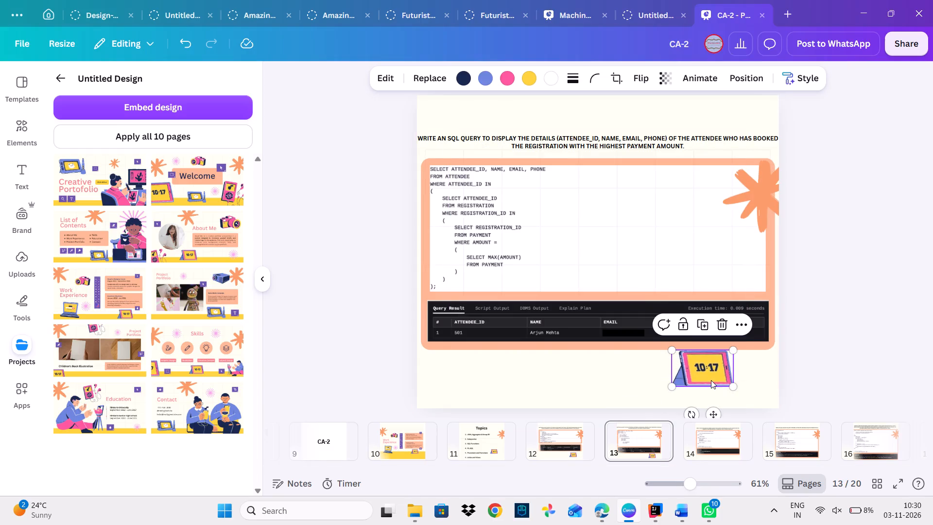
Copy the 10:17 tablet illustration from page 13 and paste it onto the GET_PAYMENT_AMOUNT page 14.
{"action": "left_click", "coordinate": [715, 436]}
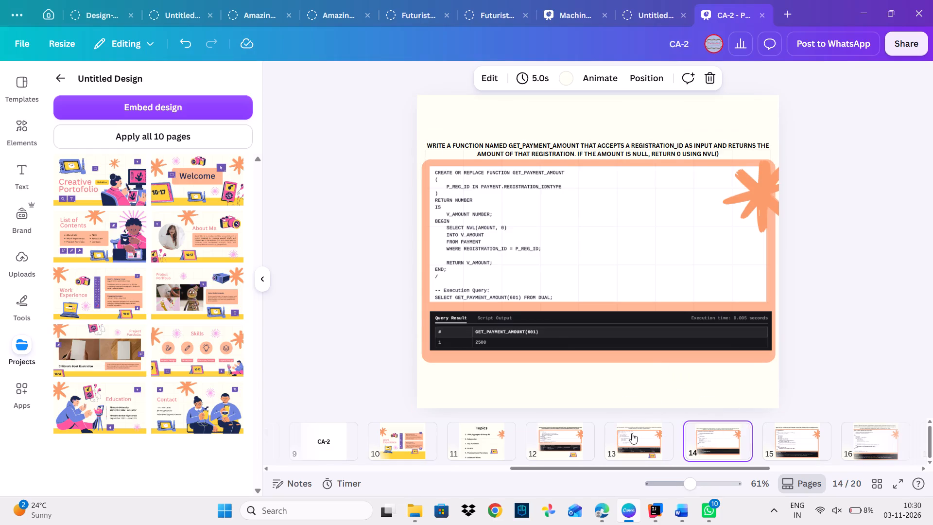
{"action": "left_click", "coordinate": [626, 437]}
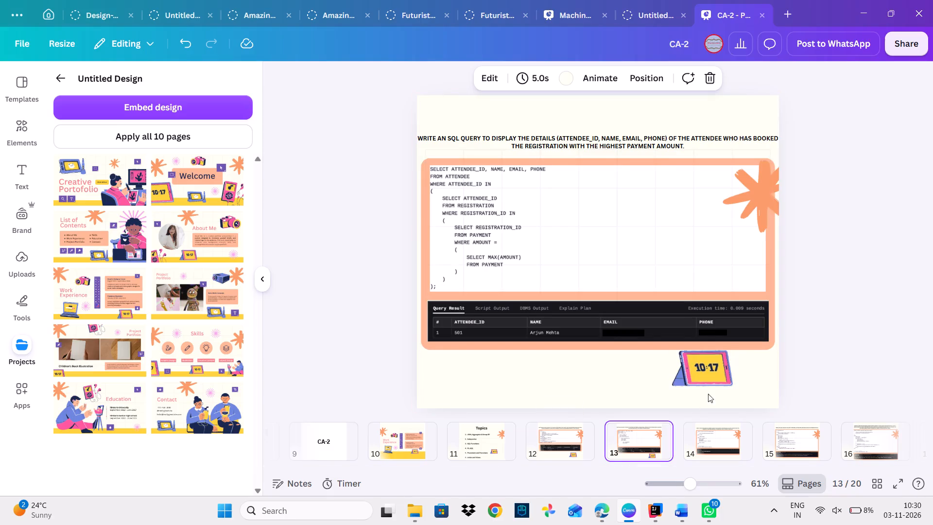
{"action": "left_click", "coordinate": [707, 375]}
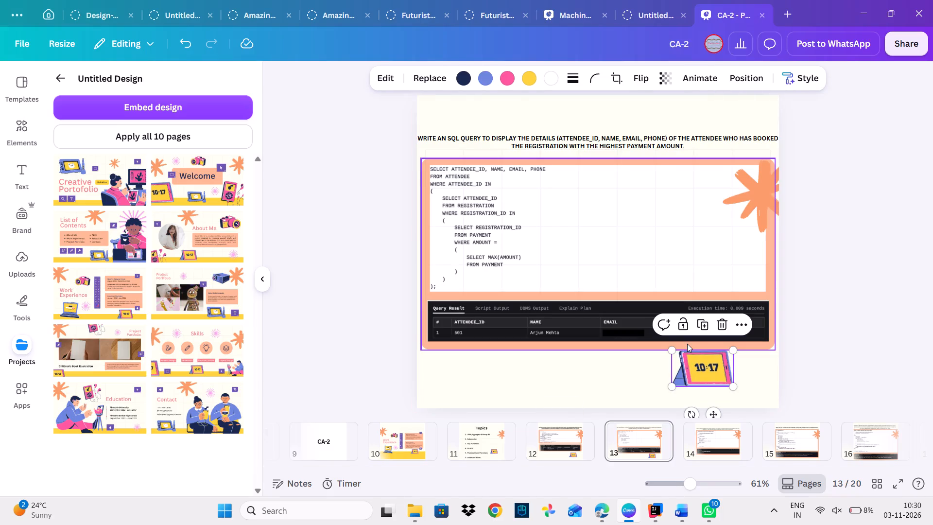
{"action": "key", "text": "ctrl+c"}
{"action": "left_click", "coordinate": [708, 433]}
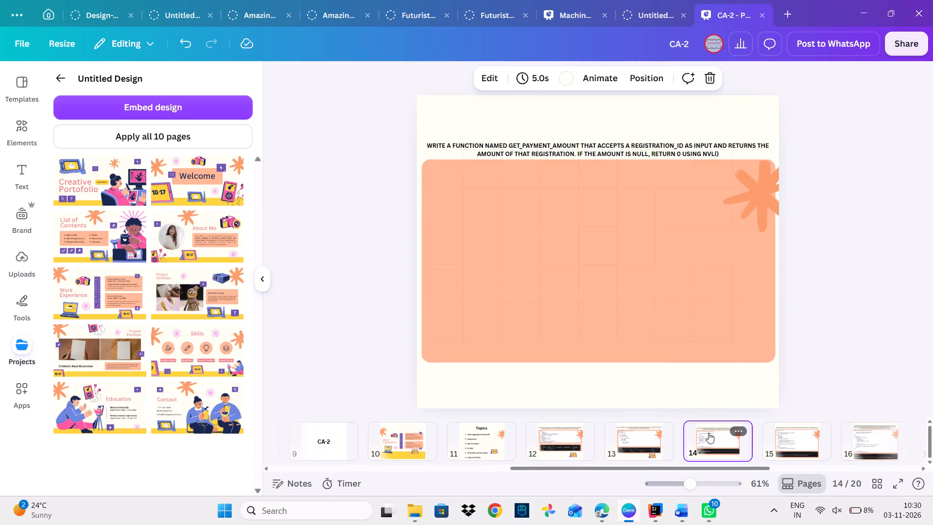
{"action": "key", "text": "ctrl+v"}
Paste the 10:17 tablet onto page 15 and move it below the peach frame, partly past the page's bottom edge.
{"action": "left_click", "coordinate": [805, 461]}
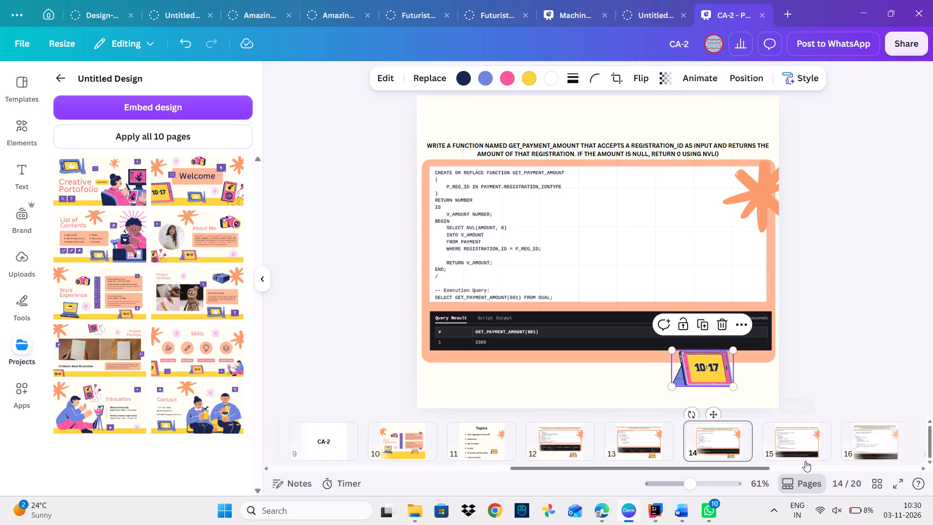
{"action": "left_click", "coordinate": [795, 440]}
{"action": "key", "text": "ctrl+v"}
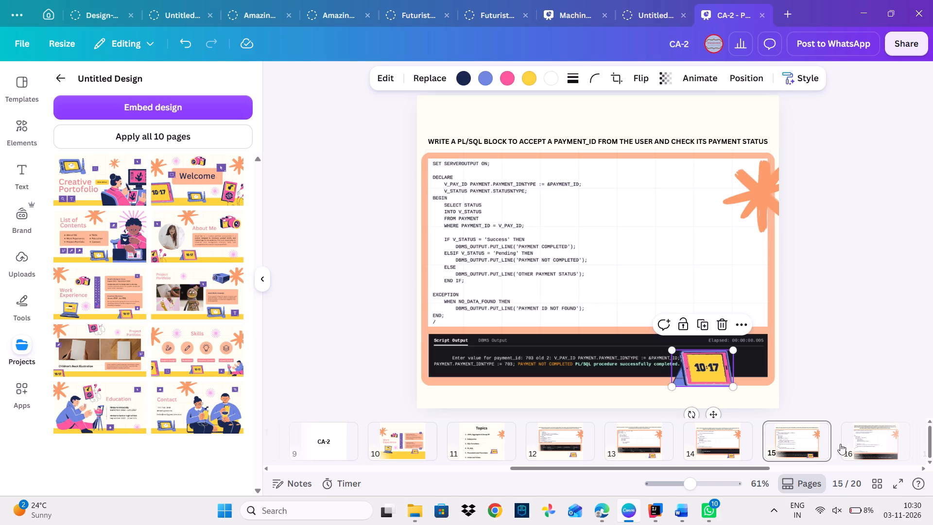
{"action": "left_click_drag", "start_coordinate": [707, 369], "coordinate": [713, 395]}
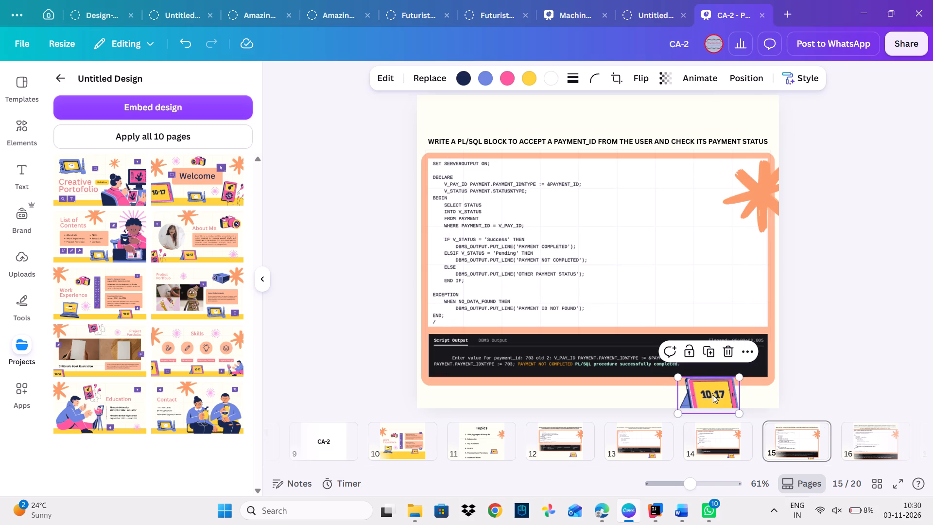
{"action": "left_click", "coordinate": [713, 395]}
{"action": "left_click_drag", "start_coordinate": [713, 395], "coordinate": [715, 404]}
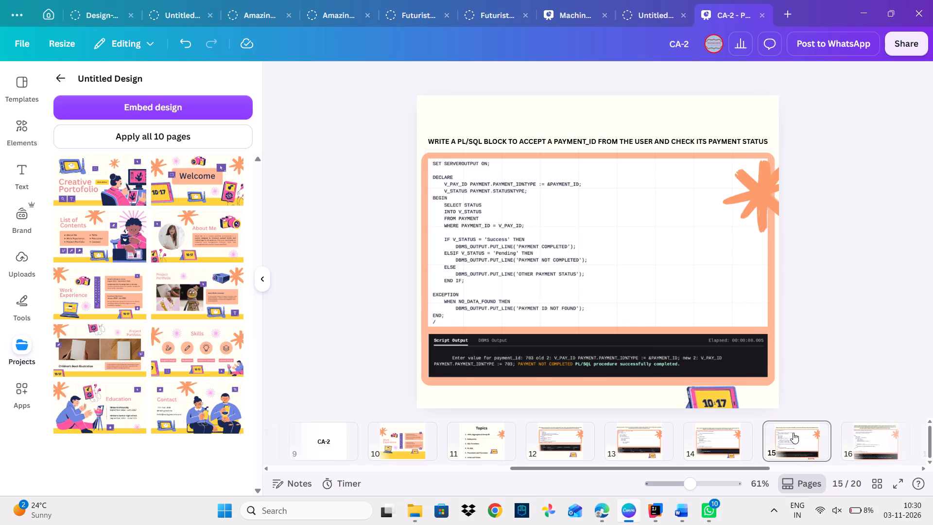
Paste the 10:17 tablet onto the GET_ATTENDEE_REGISTRATIONS page 17 and move it down just below the peach frame.
{"action": "left_click", "coordinate": [811, 437]}
{"action": "left_click", "coordinate": [860, 444]}
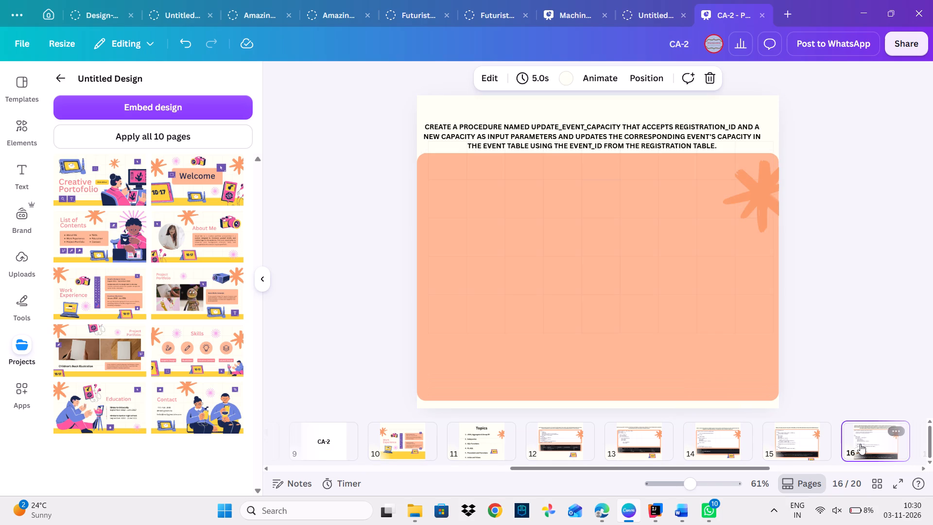
{"action": "scroll", "coordinate": [873, 445], "scroll_direction": "left", "scroll_amount": 1}
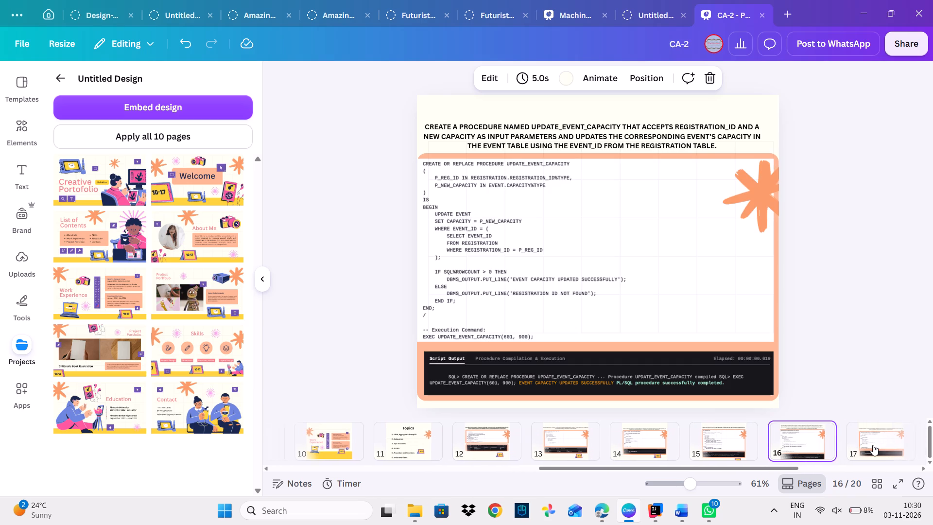
{"action": "scroll", "coordinate": [873, 445], "scroll_direction": "left", "scroll_amount": 1}
{"action": "left_click", "coordinate": [861, 445]}
{"action": "key", "text": "ctrl+v"}
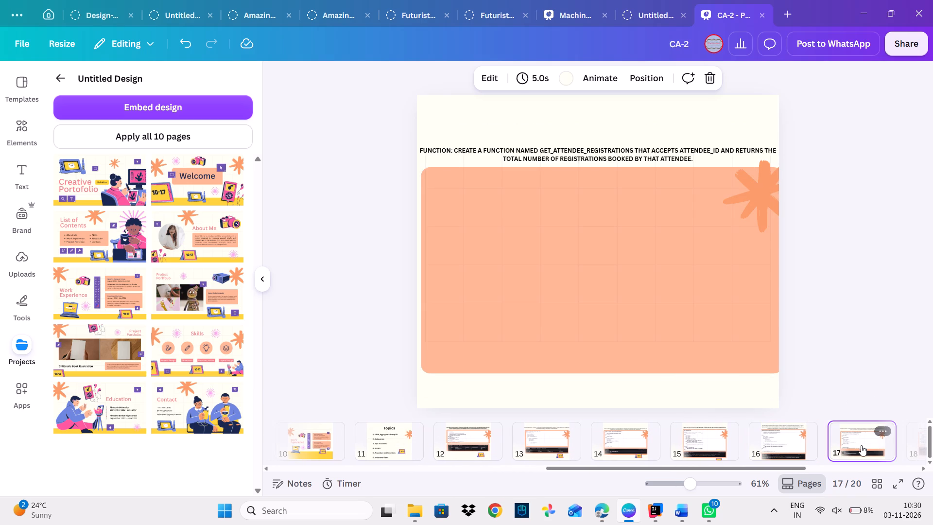
{"action": "left_click_drag", "start_coordinate": [705, 369], "coordinate": [704, 398]}
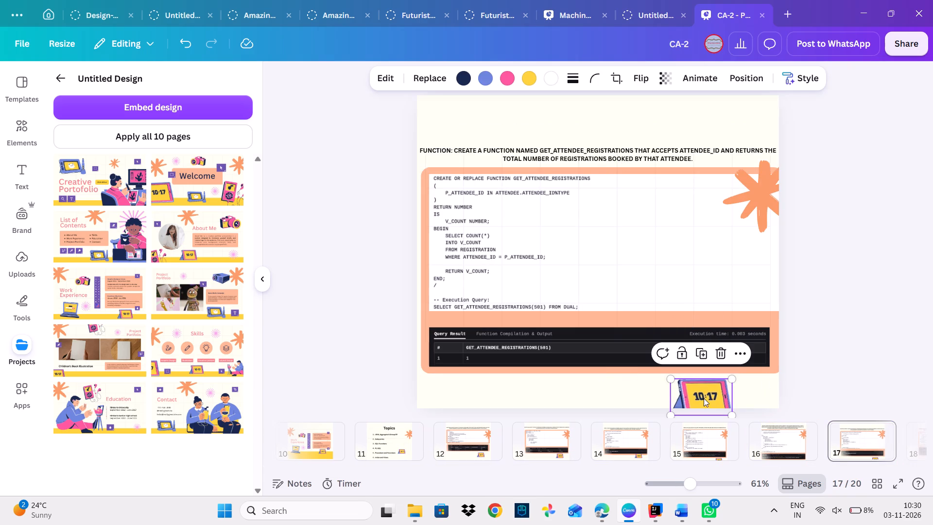
Go to the ATTENDEE_BOOKING_VIEW page 18 to continue adding the 10:17 tablet.
{"action": "scroll", "coordinate": [839, 441], "scroll_direction": "left", "scroll_amount": 2}
{"action": "left_click", "coordinate": [828, 440]}
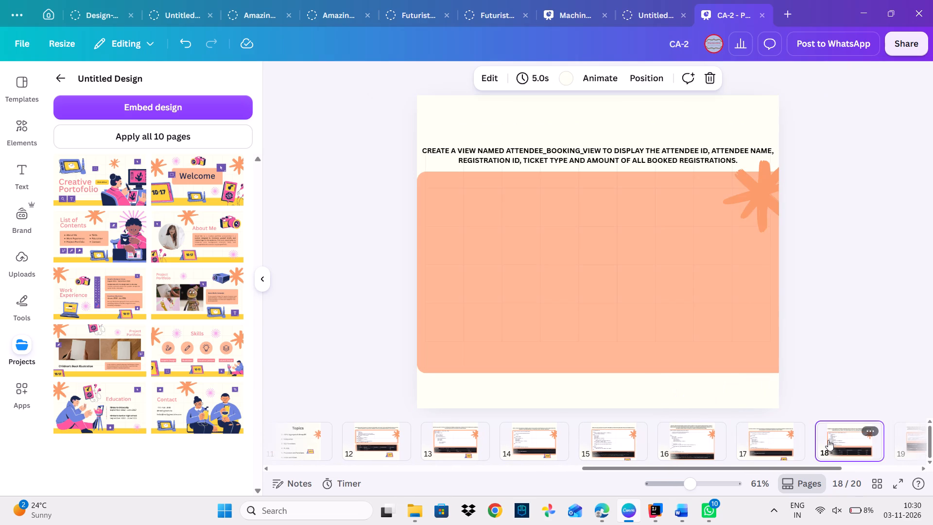
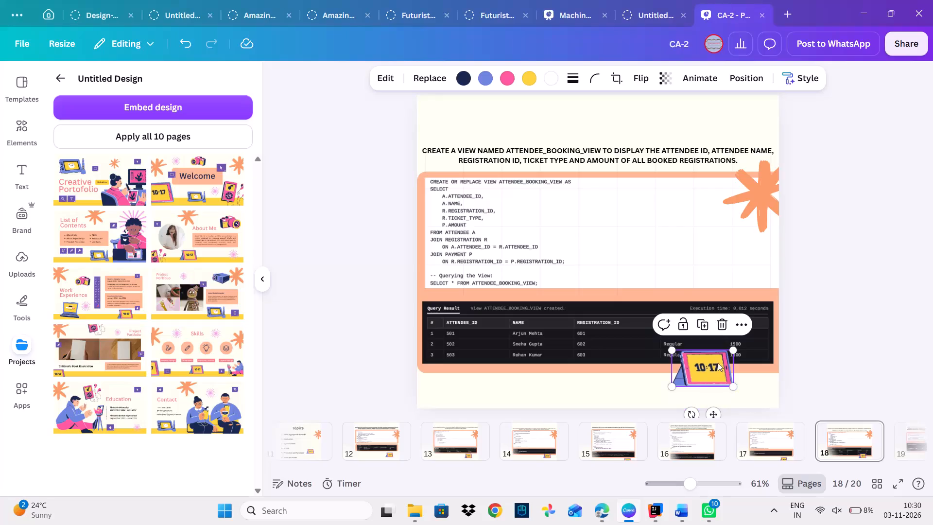
Move the 10:17 tablet on page 18 down below the peach frame, partly past the page's bottom edge.
{"action": "left_click_drag", "start_coordinate": [716, 362], "coordinate": [717, 394]}
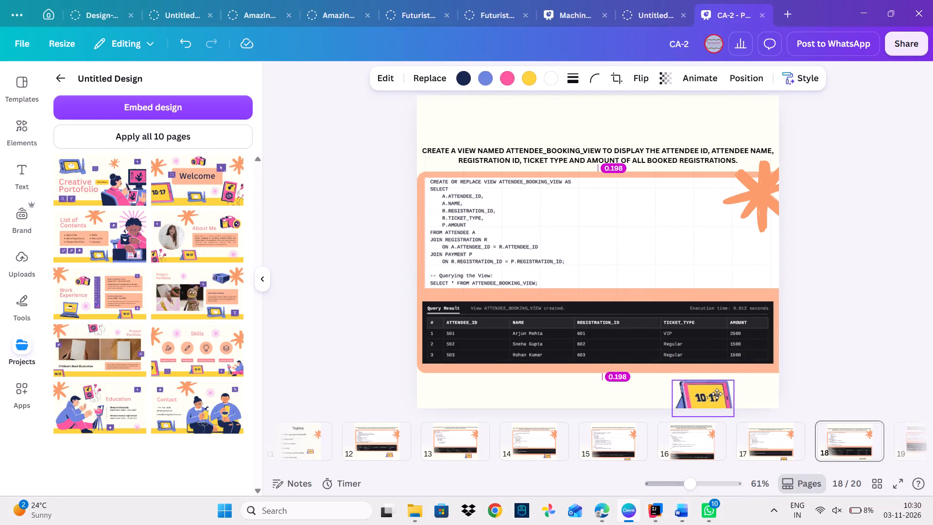
{"action": "left_click_drag", "start_coordinate": [717, 394], "coordinate": [716, 393]}
Paste the 10:17 tablet onto the function-based index page 19 and move it slightly down, below the peach frame.
{"action": "scroll", "coordinate": [804, 442], "scroll_direction": "left", "scroll_amount": 1}
{"action": "left_click", "coordinate": [826, 442]}
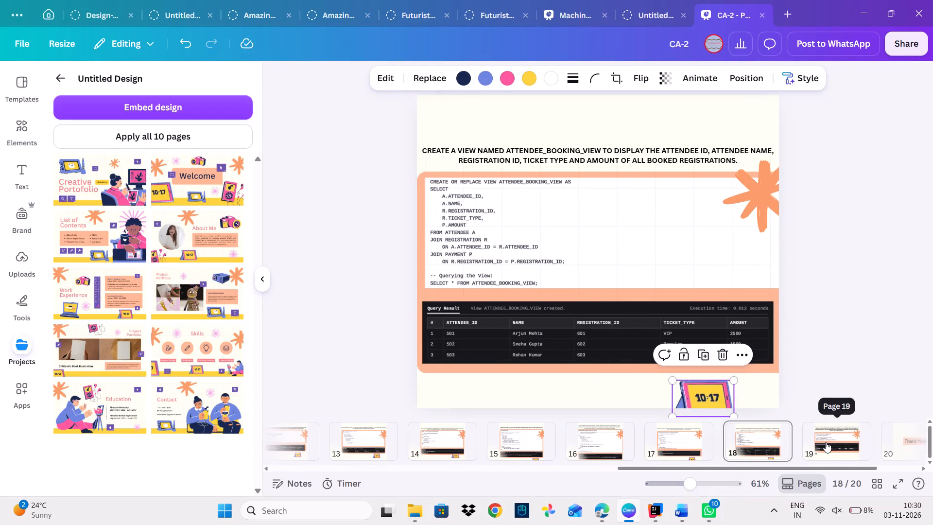
{"action": "left_click", "coordinate": [729, 370]}
{"action": "key", "text": "ctrl+v"}
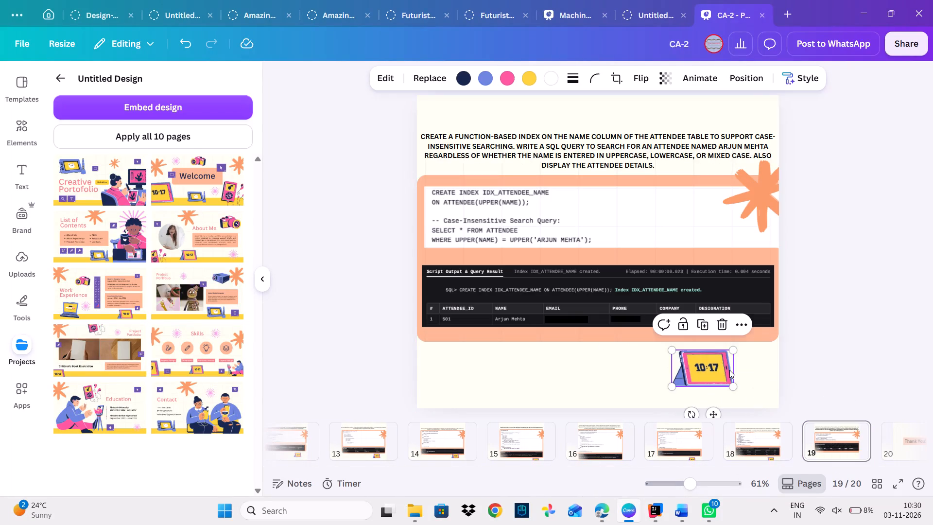
{"action": "left_click_drag", "start_coordinate": [705, 363], "coordinate": [705, 372]}
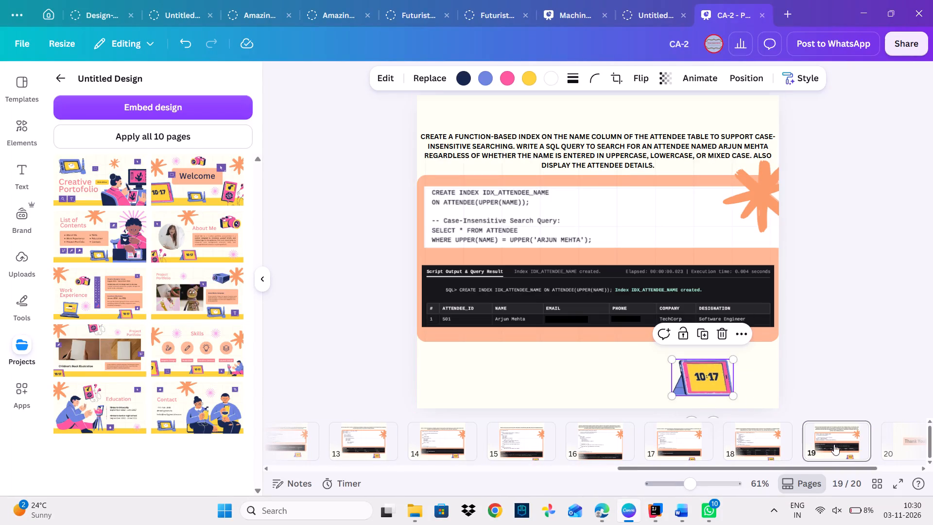
Paste the 10:17 tablet onto the Thank You page 20.
{"action": "scroll", "coordinate": [834, 444], "scroll_direction": "left", "scroll_amount": 2}
{"action": "left_click", "coordinate": [816, 441]}
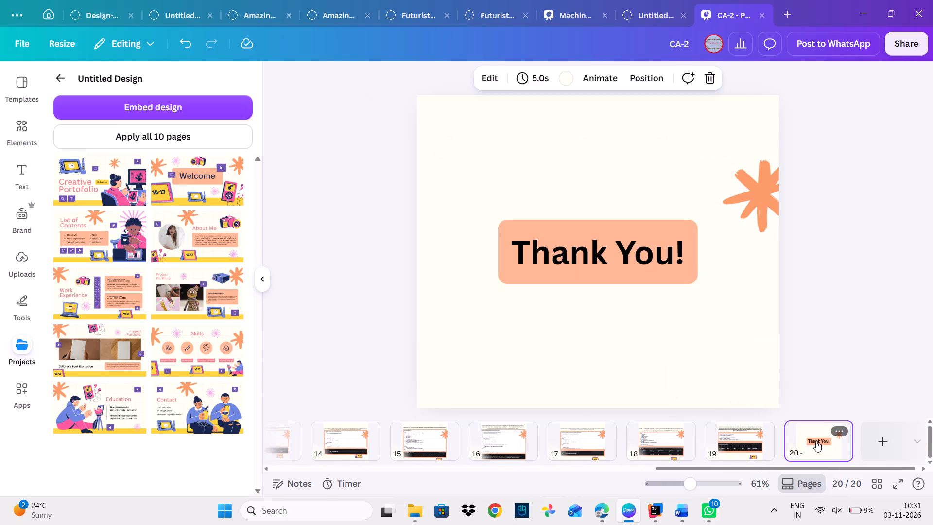
{"action": "key", "text": "ctrl+v"}
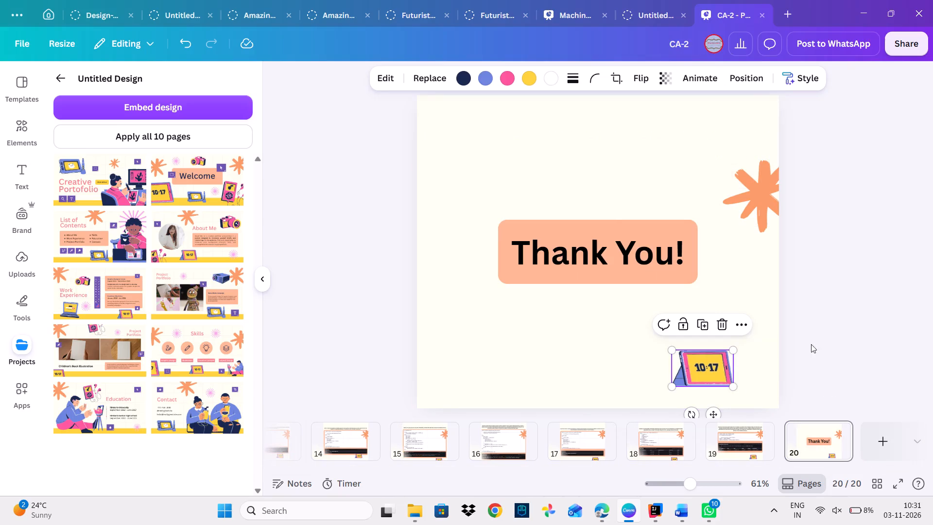
{"action": "left_click", "coordinate": [874, 342]}
Try the template's Project Portfolio and Contact layouts on page 10, and apply the Education layout.
{"action": "scroll", "coordinate": [682, 438], "scroll_direction": "right", "scroll_amount": 1}
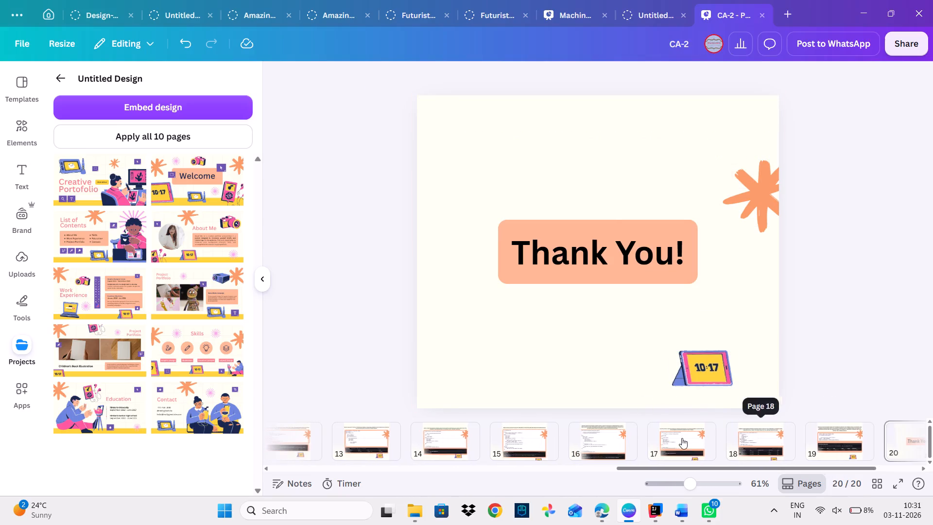
{"action": "scroll", "coordinate": [682, 438], "scroll_direction": "right", "scroll_amount": 2}
{"action": "scroll", "coordinate": [402, 437], "scroll_direction": "right", "scroll_amount": 1}
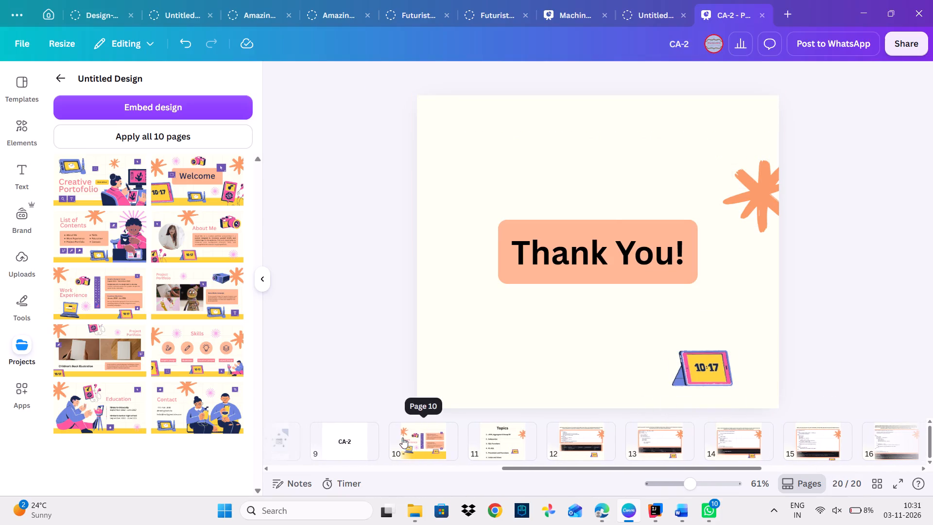
{"action": "left_click", "coordinate": [422, 436]}
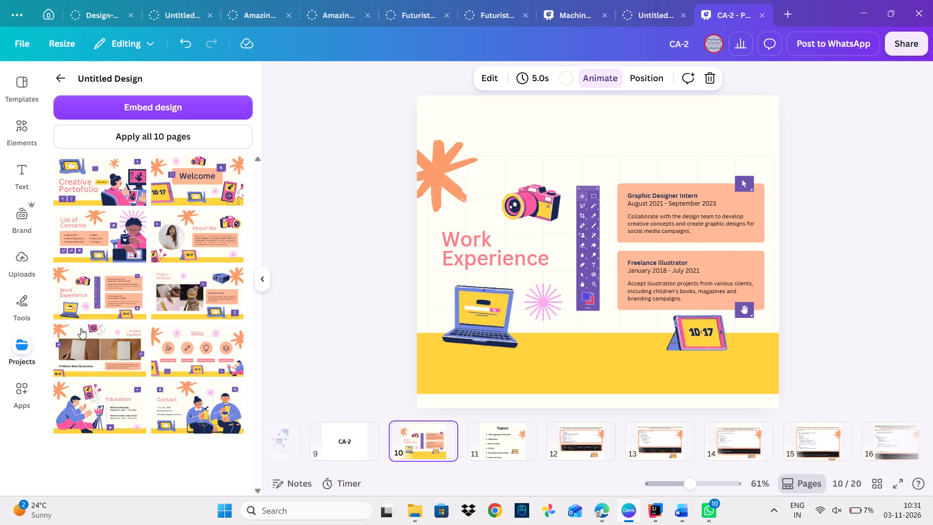
{"action": "left_click", "coordinate": [78, 340]}
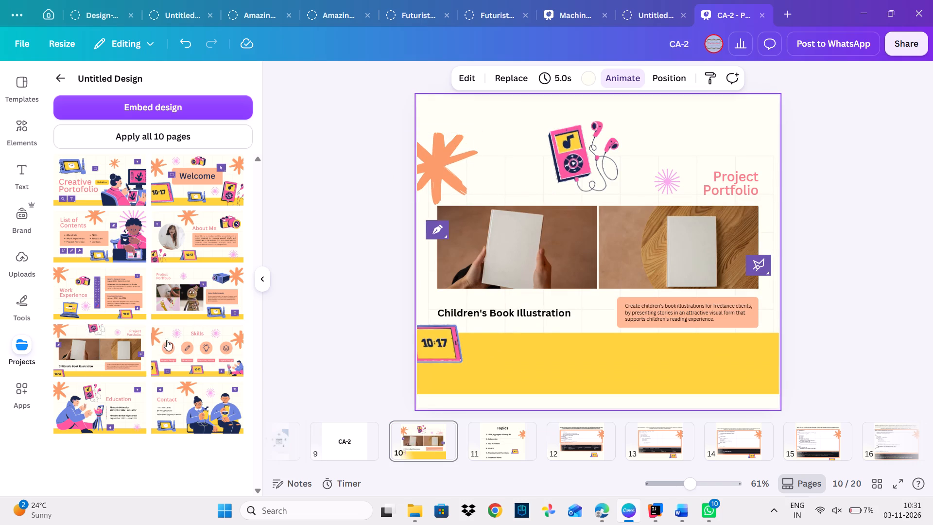
{"action": "left_click", "coordinate": [202, 397]}
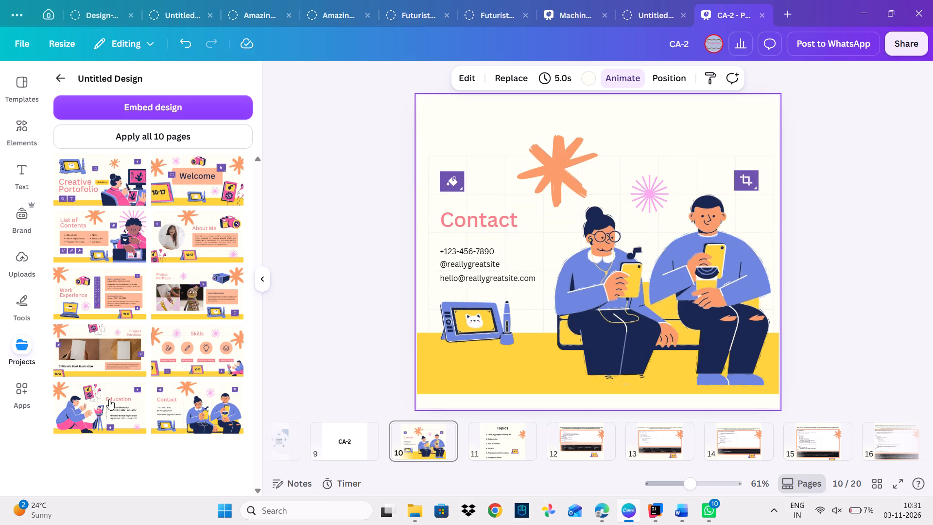
{"action": "left_click", "coordinate": [109, 399]}
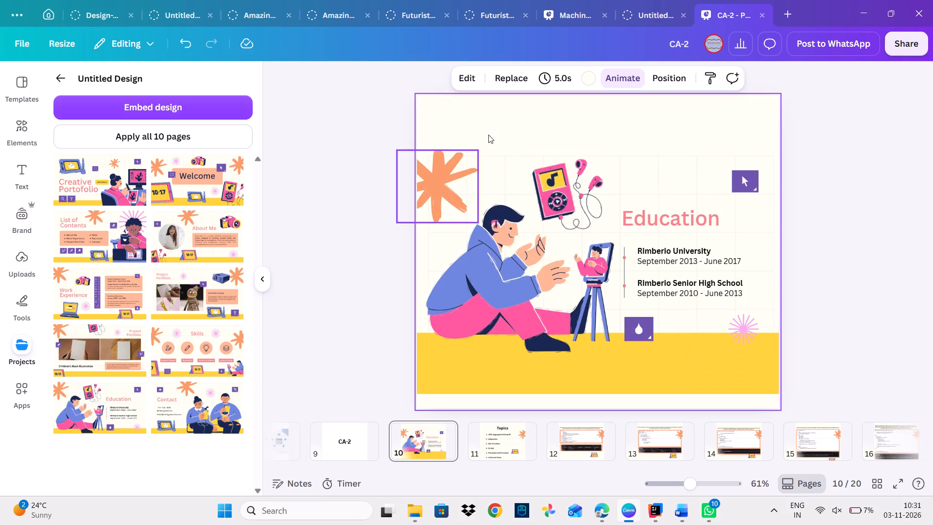
Copy the orange starburst from page 10's left edge and paste it onto the Topics page 11.
{"action": "left_click", "coordinate": [460, 173]}
{"action": "key", "text": "ctrl+c"}
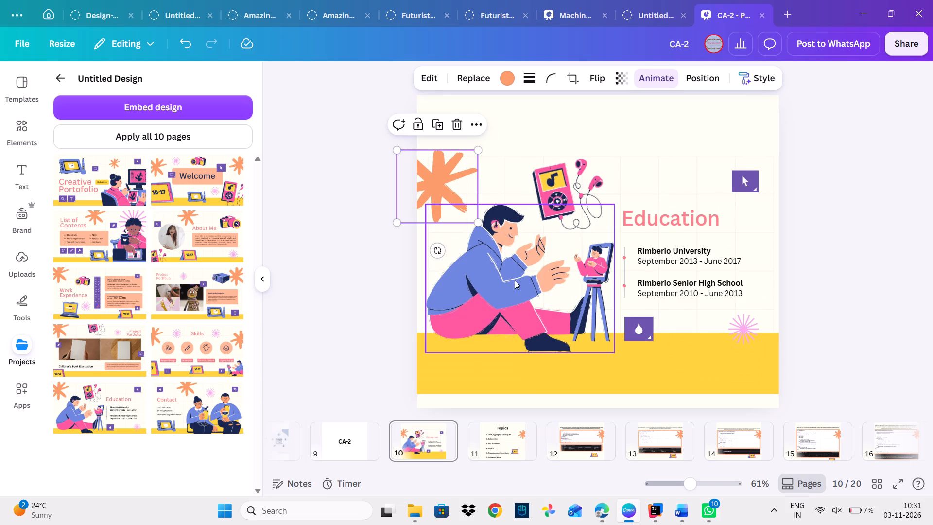
{"action": "left_click", "coordinate": [487, 440]}
{"action": "key", "text": "ctrl+v"}
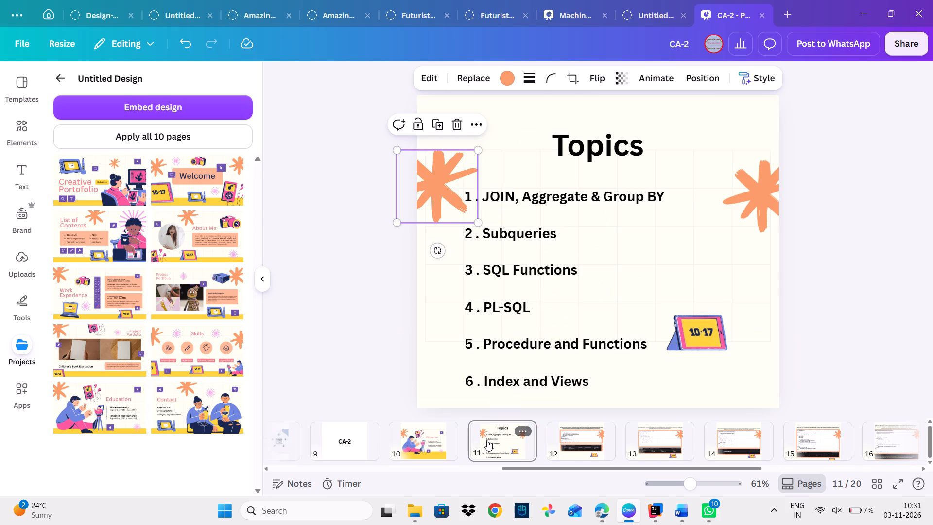
Paste the orange starburst onto the venue revenue page 12 and move it partly off the page's top-left corner.
{"action": "left_click", "coordinate": [587, 435]}
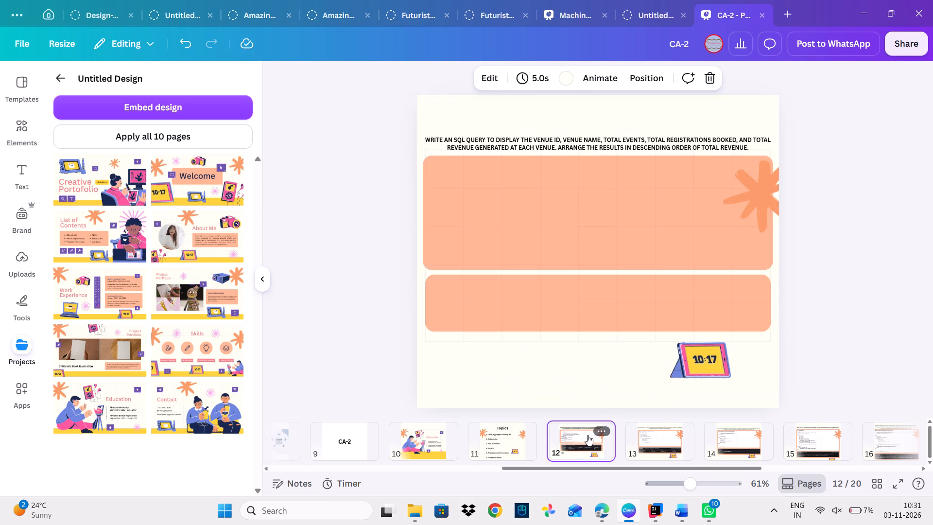
{"action": "key", "text": "ctrl+v"}
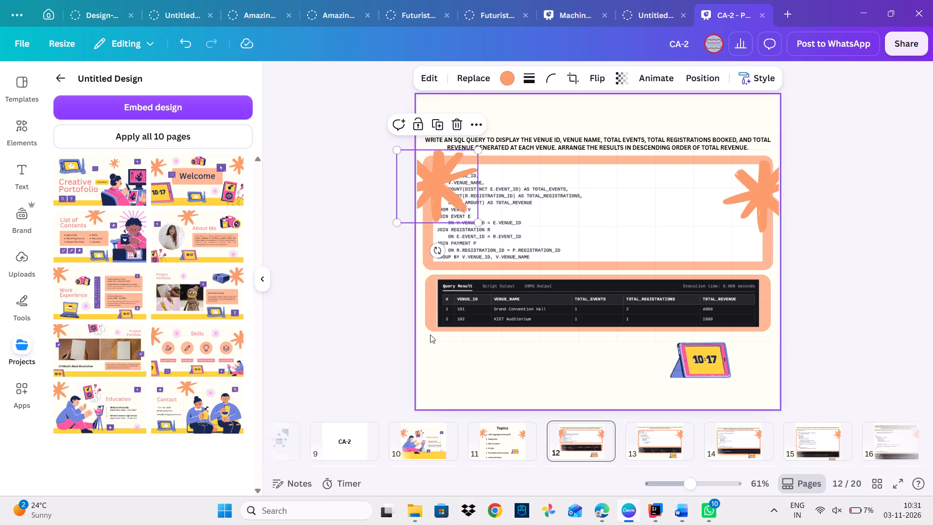
{"action": "left_click_drag", "start_coordinate": [438, 195], "coordinate": [425, 143]}
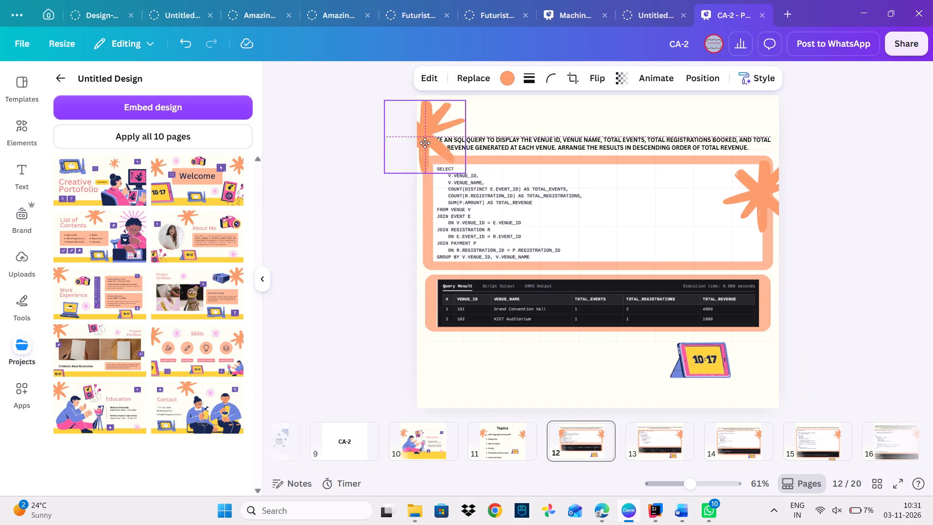
{"action": "left_click_drag", "start_coordinate": [425, 143], "coordinate": [419, 115]}
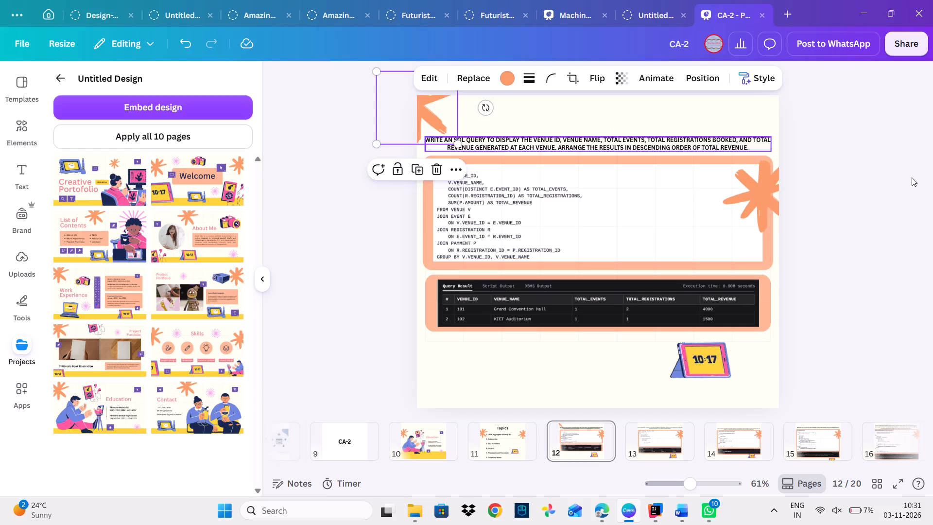
{"action": "left_click", "coordinate": [912, 177]}
Paste the orange starburst onto the highest-payment query page 13 and move it partly off the page's top-left corner.
{"action": "left_click", "coordinate": [659, 443]}
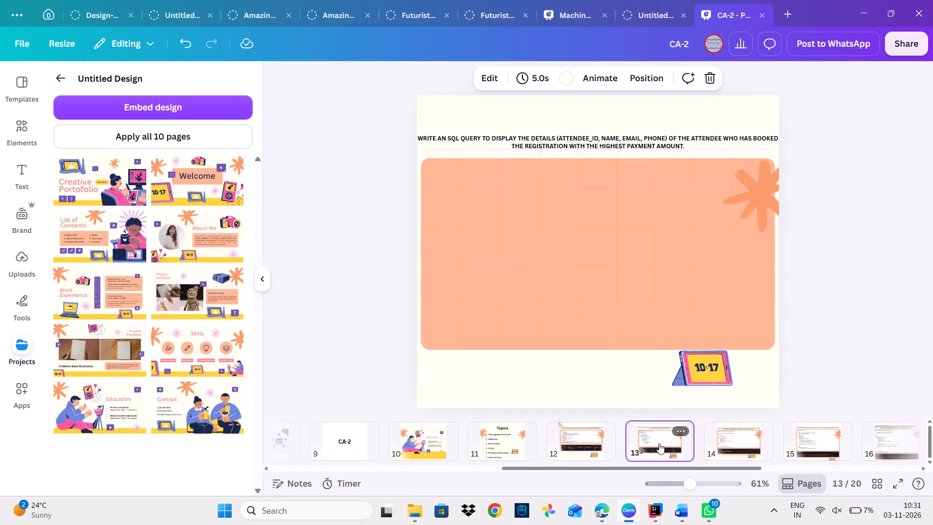
{"action": "key", "text": "ctrl+v"}
{"action": "left_click_drag", "start_coordinate": [434, 172], "coordinate": [421, 80]}
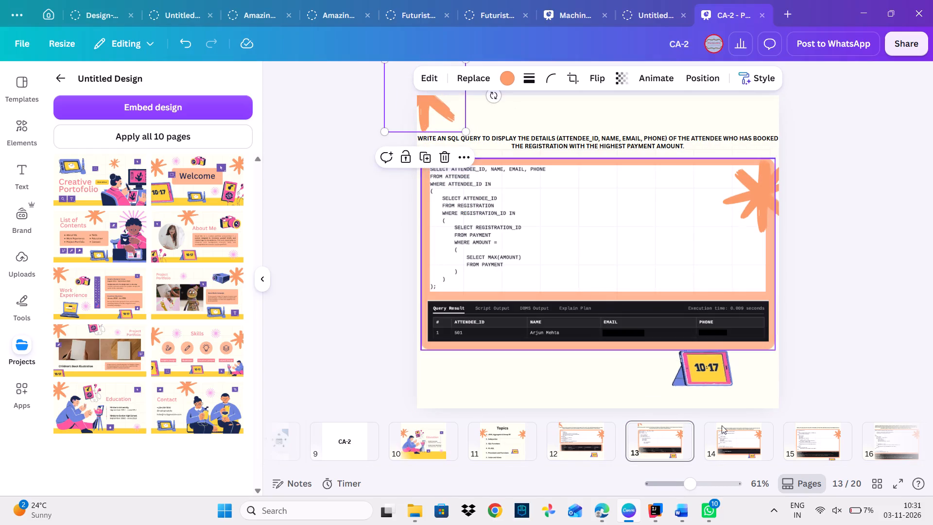
Paste the orange starburst onto the GET_PAYMENT_AMOUNT page 14 and move it up into the page's top-left corner.
{"action": "left_click", "coordinate": [729, 434]}
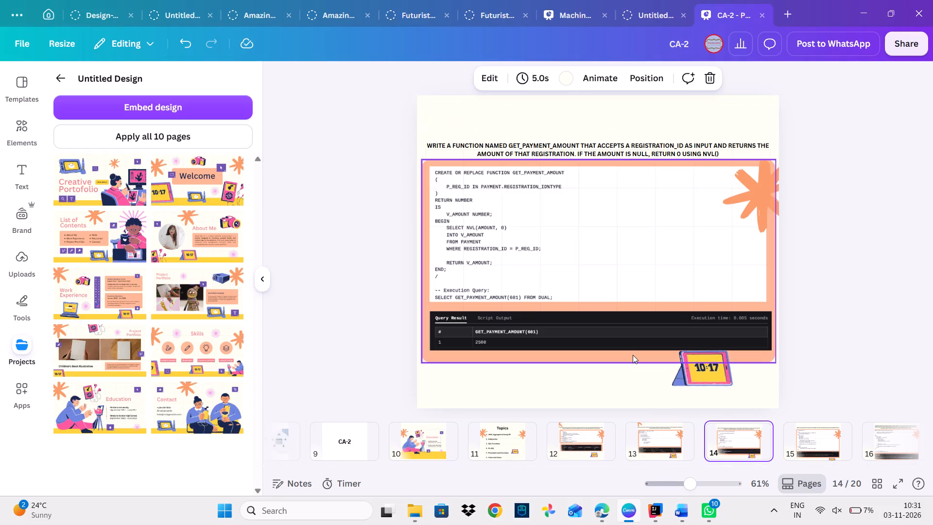
{"action": "key", "text": "ctrl+v"}
{"action": "left_click_drag", "start_coordinate": [415, 165], "coordinate": [415, 111]}
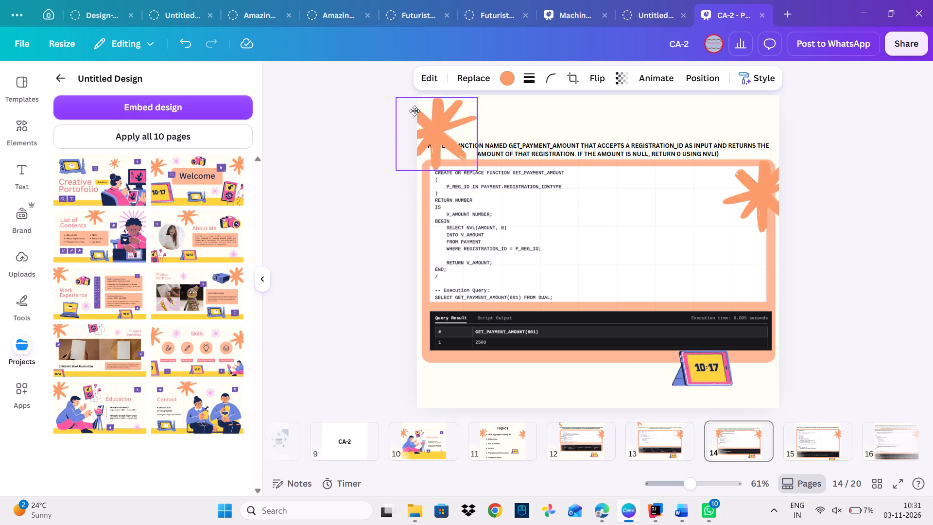
{"action": "left_click_drag", "start_coordinate": [415, 111], "coordinate": [408, 80]}
{"action": "left_click", "coordinate": [728, 452]}
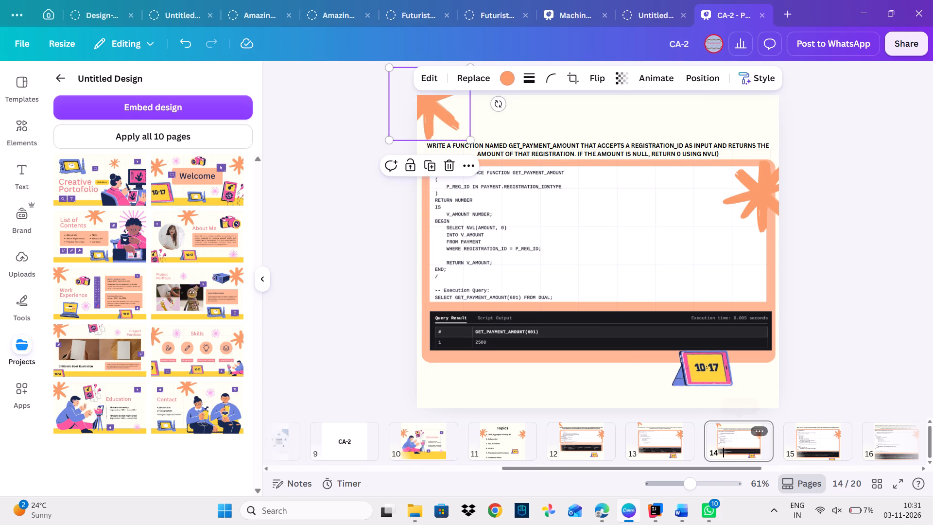
Paste the orange starburst onto the PL/SQL payment status page 15 and move it into the page's top-left corner.
{"action": "left_click", "coordinate": [821, 452]}
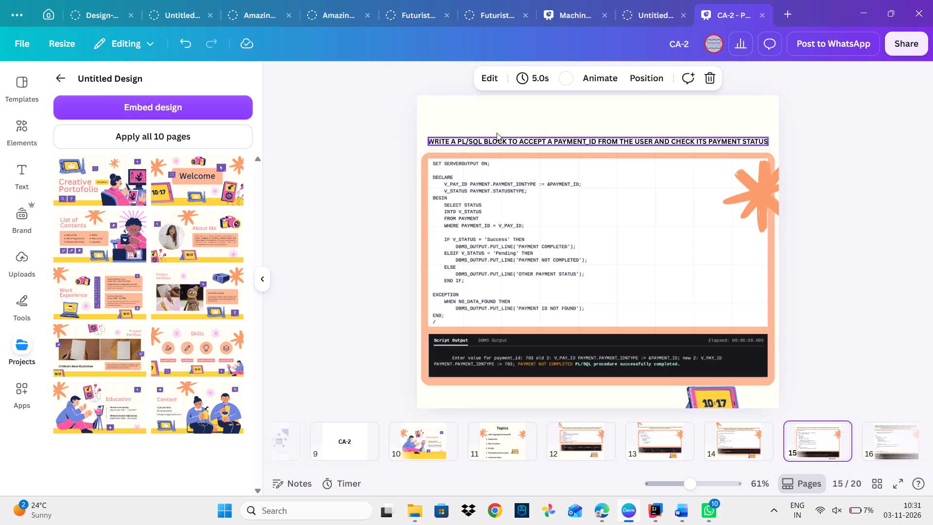
{"action": "left_click", "coordinate": [491, 129]}
{"action": "key", "text": "ctrl+v"}
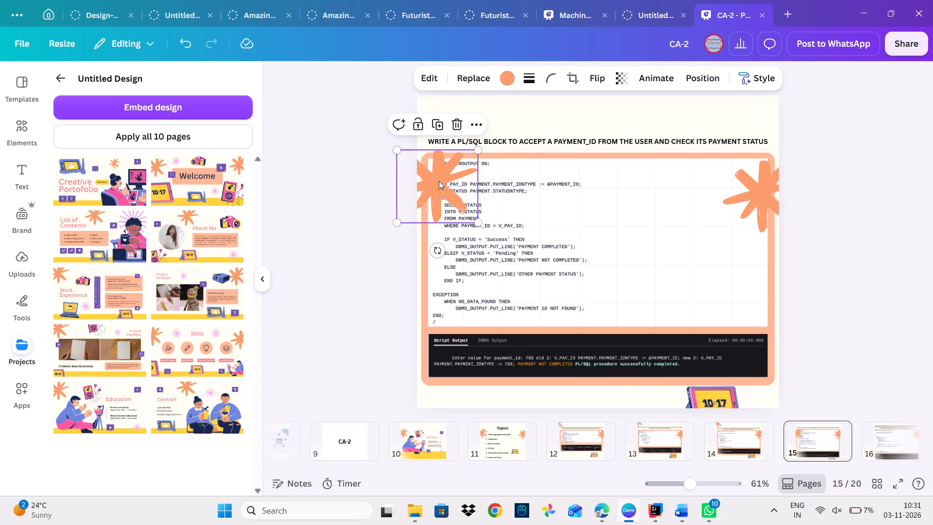
{"action": "left_click_drag", "start_coordinate": [439, 181], "coordinate": [425, 97]}
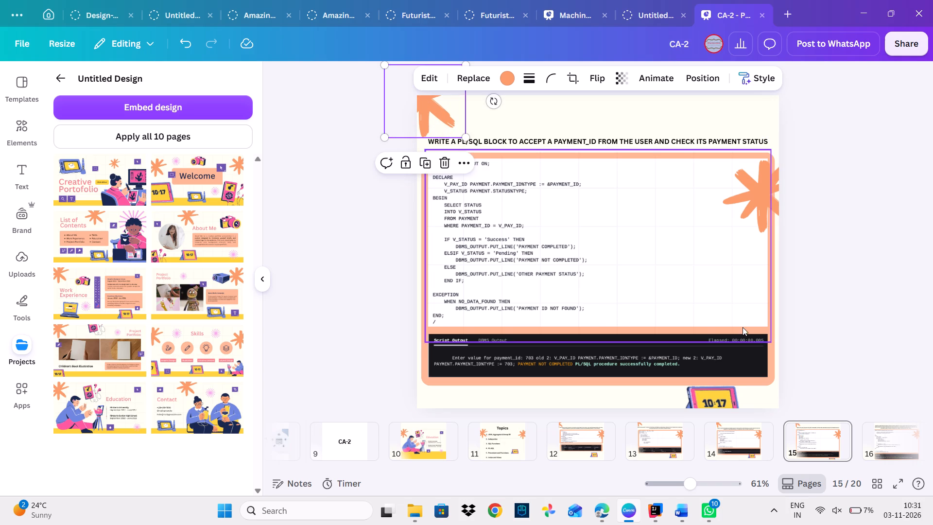
Paste the orange starburst onto the UPDATE_EVENT_CAPACITY page 16 and move it mostly off the page's top-left corner.
{"action": "scroll", "coordinate": [839, 441], "scroll_direction": "left", "scroll_amount": 7}
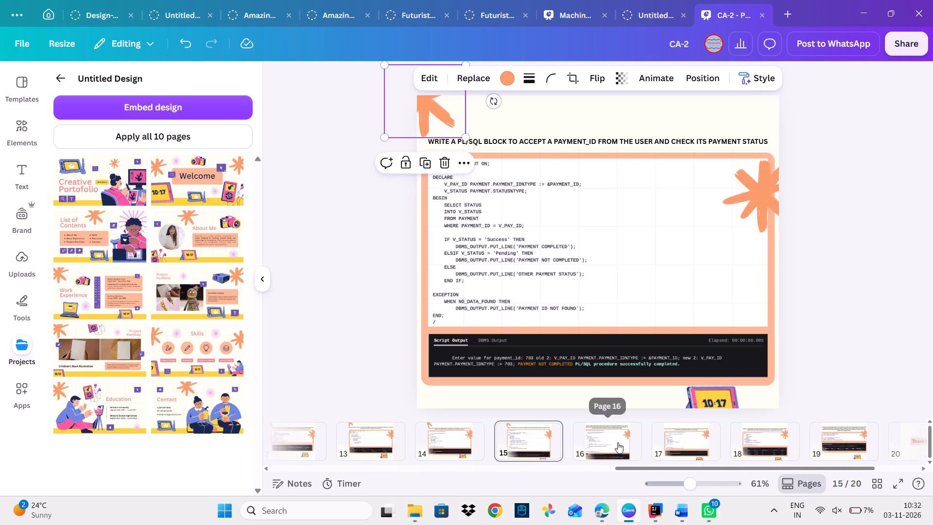
{"action": "left_click", "coordinate": [618, 442]}
{"action": "key", "text": "ctrl+v"}
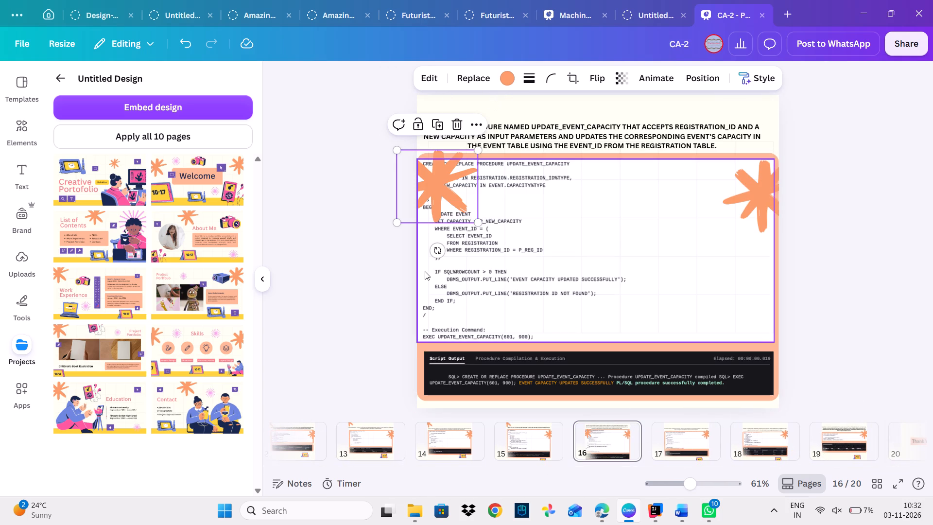
{"action": "left_click_drag", "start_coordinate": [428, 186], "coordinate": [415, 88]}
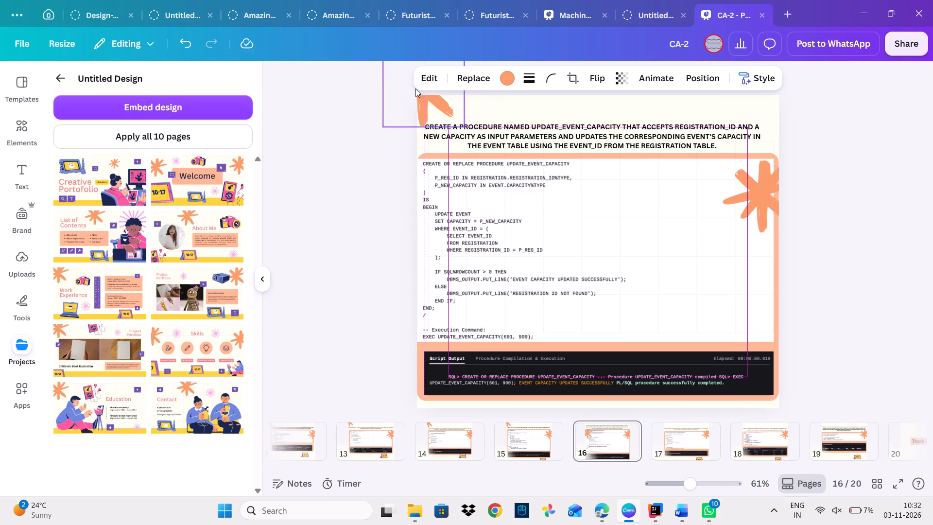
{"action": "left_click_drag", "start_coordinate": [415, 88], "coordinate": [415, 89]}
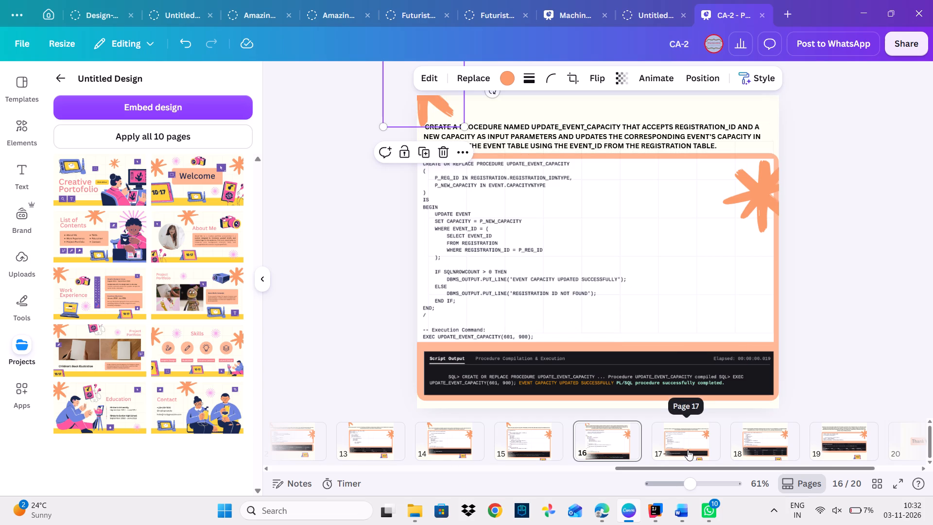
Paste the orange starburst onto the GET_ATTENDEE_REGISTRATIONS page 17 and move it up into the top-left corner, above the heading.
{"action": "left_click", "coordinate": [688, 450]}
{"action": "key", "text": "ctrl+v"}
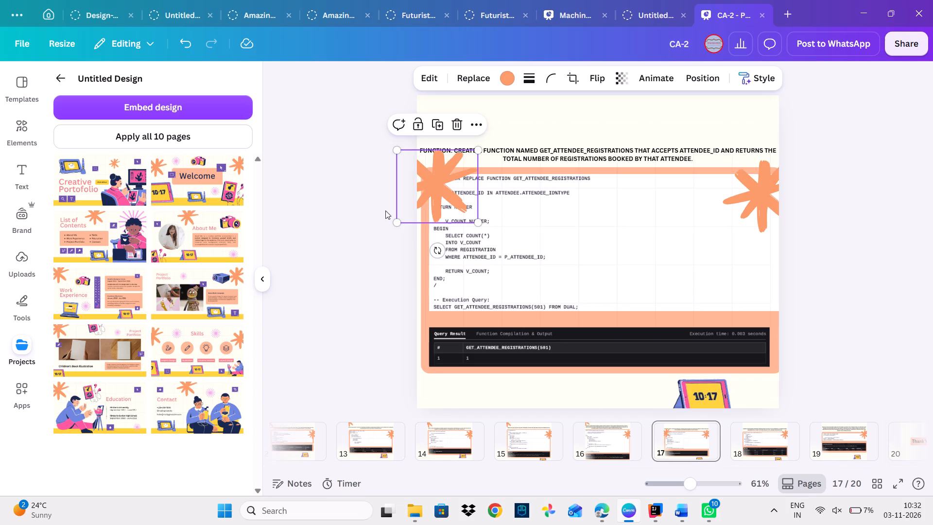
{"action": "left_click_drag", "start_coordinate": [422, 182], "coordinate": [421, 100]}
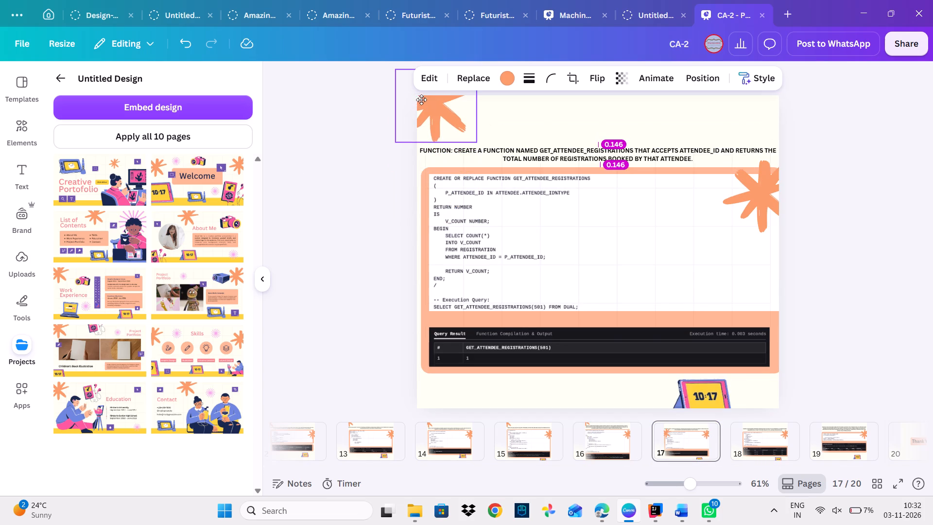
{"action": "left_click_drag", "start_coordinate": [421, 100], "coordinate": [421, 104]}
Paste the orange starburst onto the ATTENDEE_BOOKING_VIEW page 18 and move it up into the top-left corner, above the heading.
{"action": "left_click", "coordinate": [752, 442]}
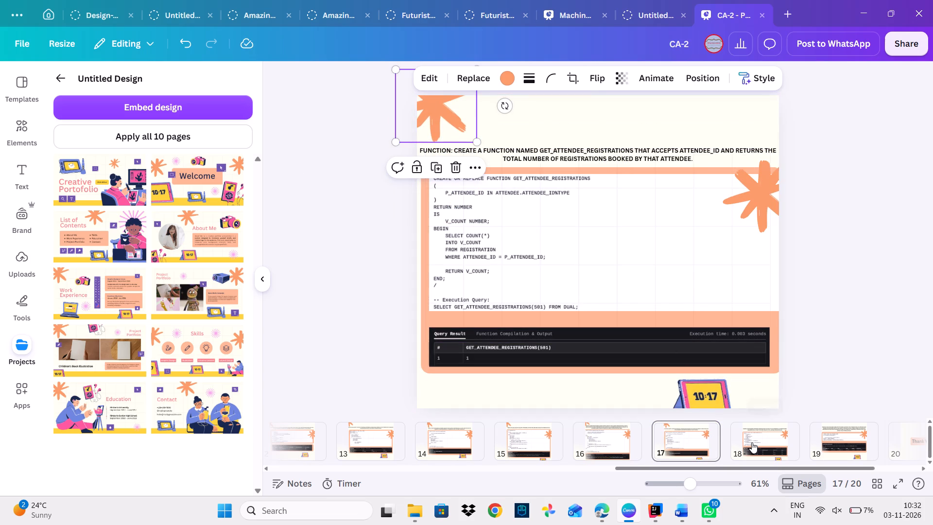
{"action": "key", "text": "ctrl+v"}
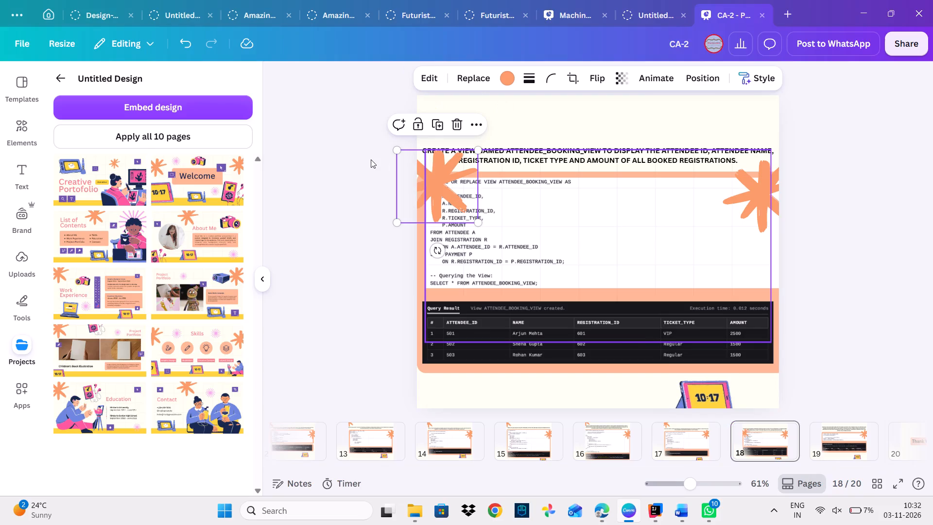
{"action": "left_click_drag", "start_coordinate": [418, 164], "coordinate": [416, 87]}
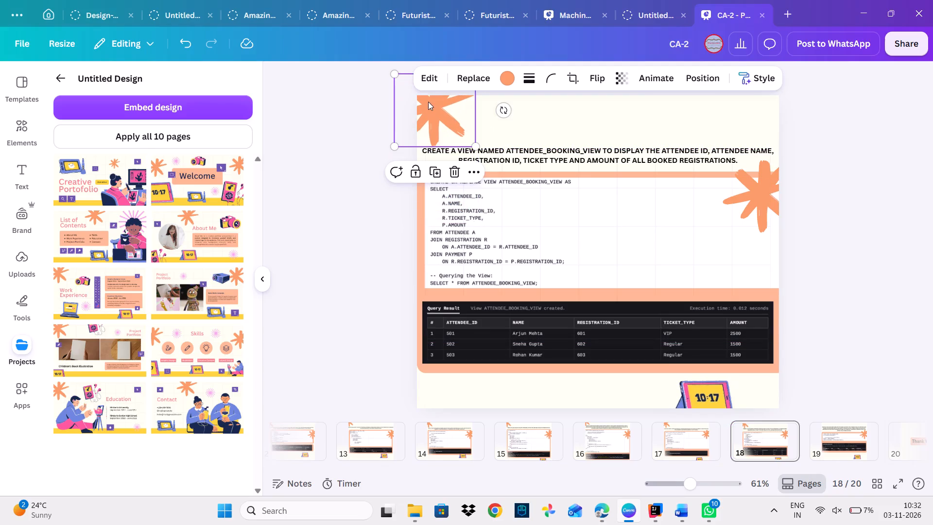
Nudge the orange starburst on the ATTENDEE_BOOKING_VIEW page 18 slightly higher, further off the page's top-left corner.
{"action": "left_click_drag", "start_coordinate": [428, 102], "coordinate": [428, 97]}
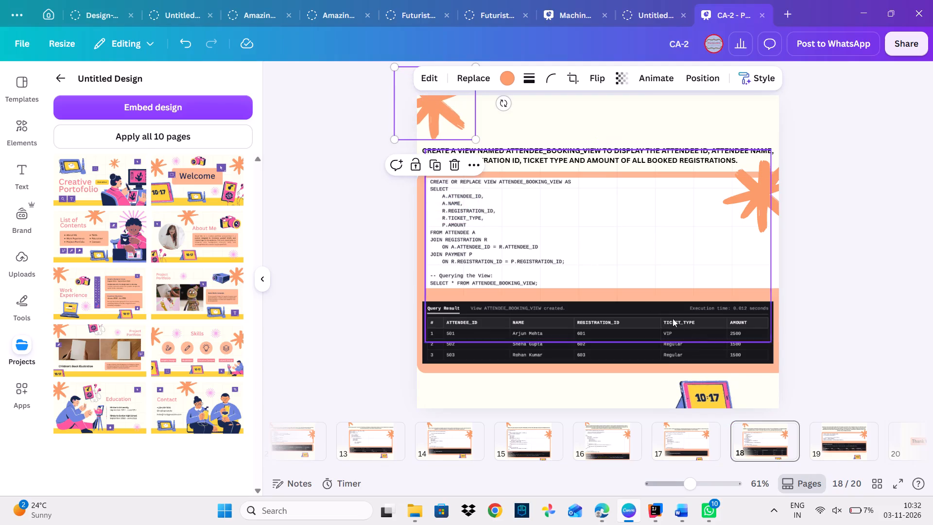
Paste the orange starburst onto the function-based index page 19 and move it partly off the page's top-left corner, above the heading.
{"action": "left_click", "coordinate": [829, 446]}
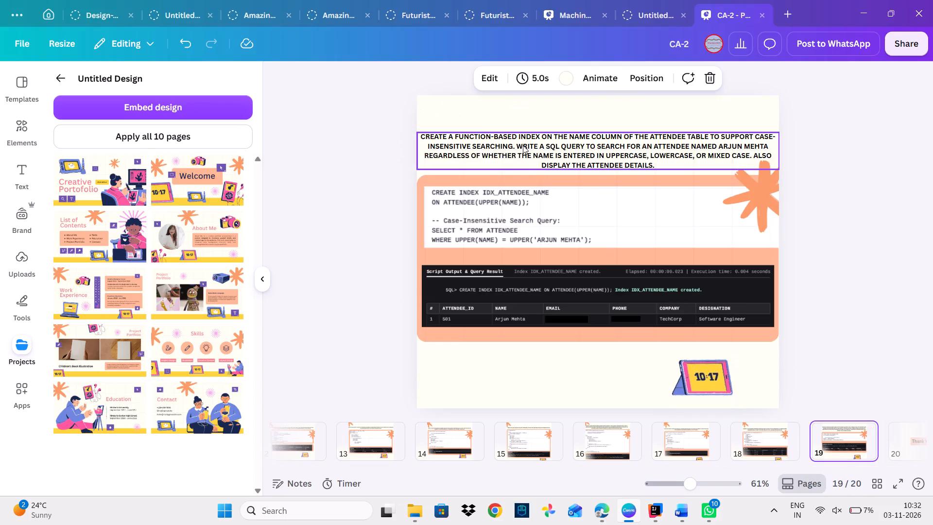
{"action": "key", "text": "ctrl+v"}
{"action": "left_click_drag", "start_coordinate": [440, 189], "coordinate": [432, 125]}
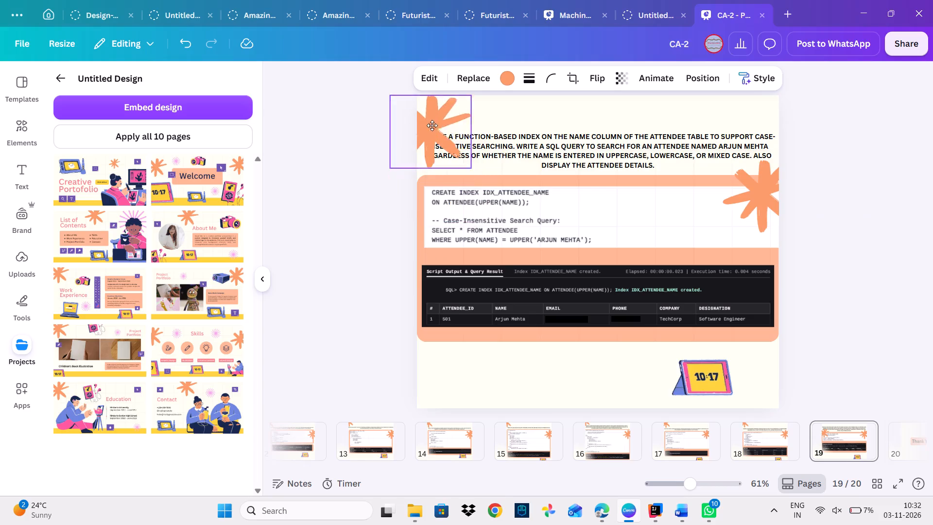
{"action": "left_click_drag", "start_coordinate": [432, 125], "coordinate": [432, 97]}
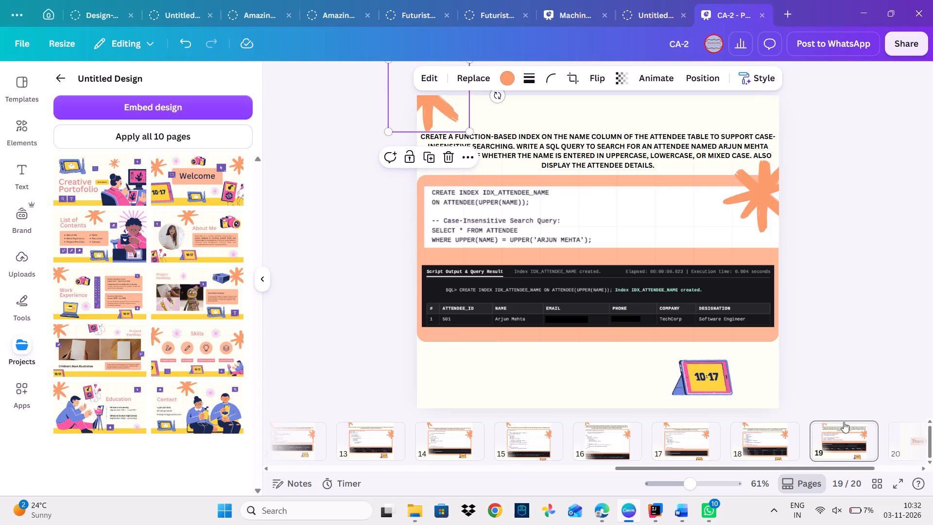
Paste the orange starburst onto the Thank You page 20 and move it partly off the page's upper left edge.
{"action": "left_click", "coordinate": [891, 446]}
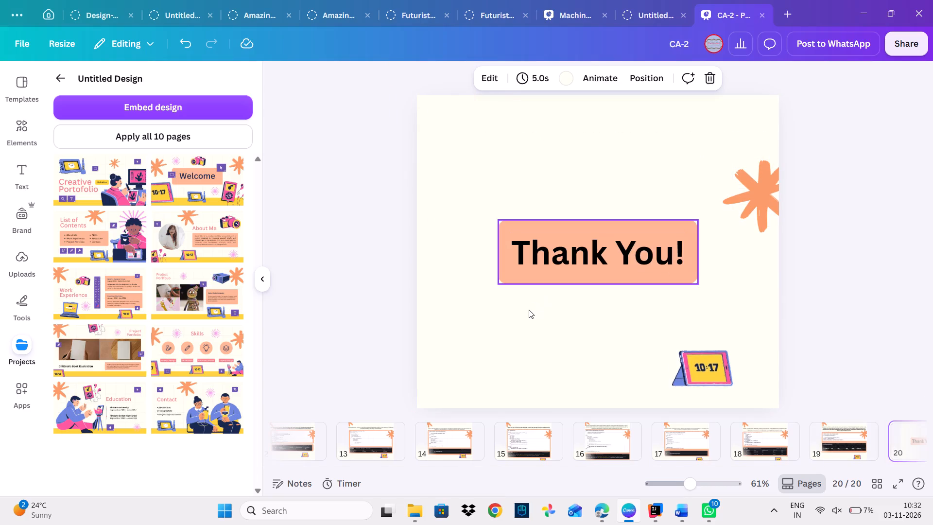
{"action": "left_click", "coordinate": [529, 310]}
{"action": "key", "text": "ctrl+v"}
{"action": "left_click_drag", "start_coordinate": [449, 174], "coordinate": [433, 148]}
{"action": "left_click", "coordinate": [924, 159]}
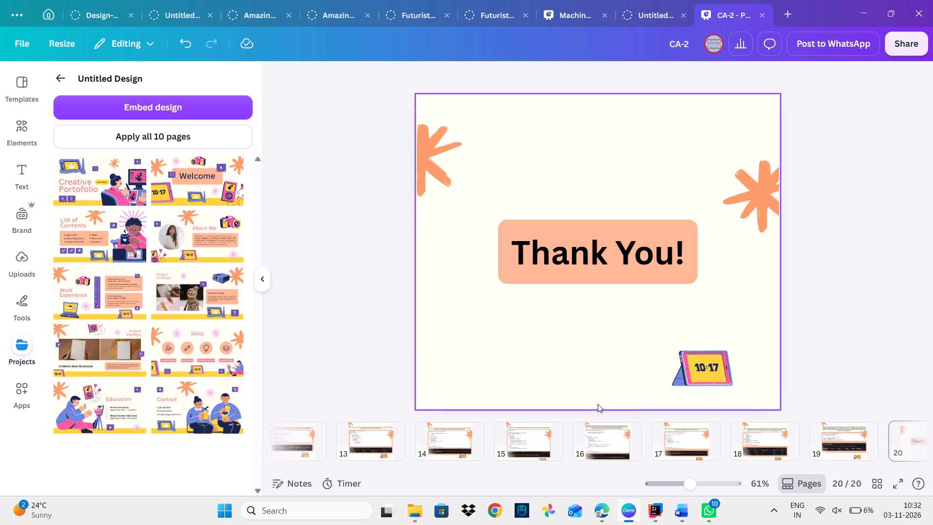
Go back to the Topics page 11 and the venue revenue query page 12 to review their restyled layouts.
{"action": "scroll", "coordinate": [549, 432], "scroll_direction": "right", "scroll_amount": 5}
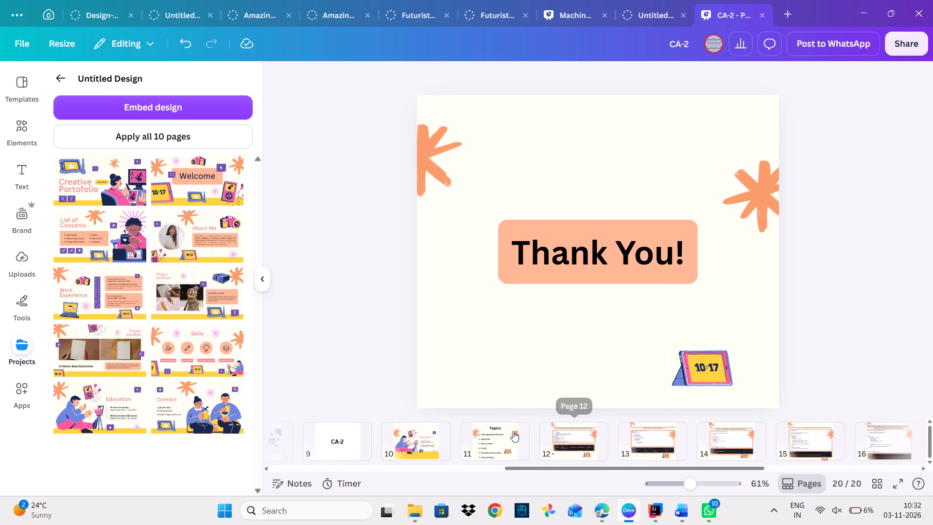
{"action": "left_click", "coordinate": [513, 431]}
{"action": "left_click", "coordinate": [598, 448]}
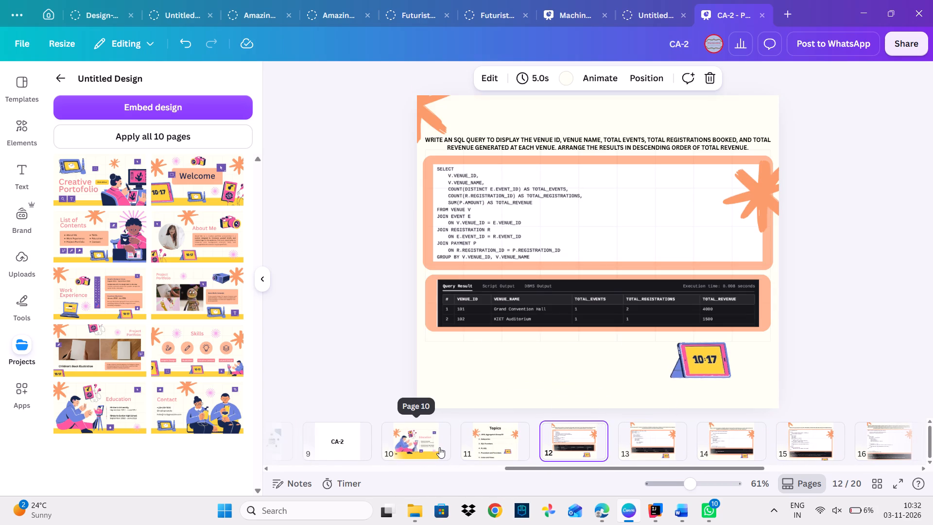